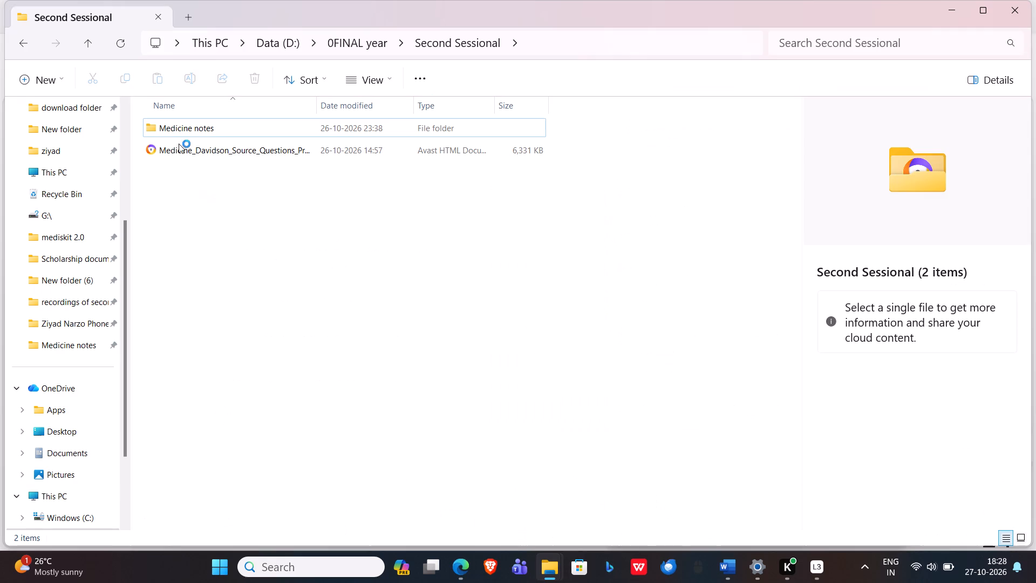
pyautogui.doubleClick(180, 134)
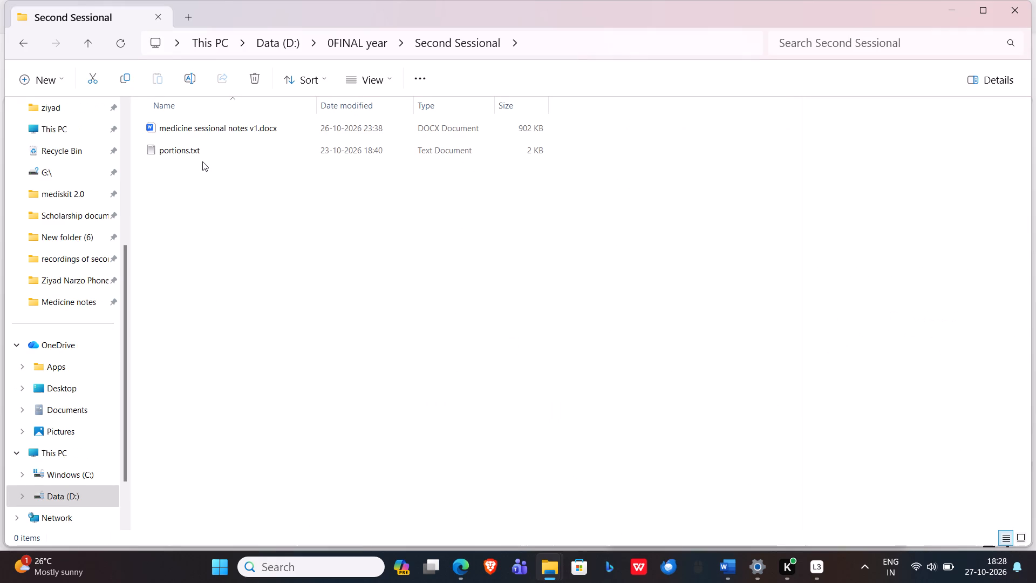
pyautogui.click(212, 131)
pyautogui.rightClick(212, 131)
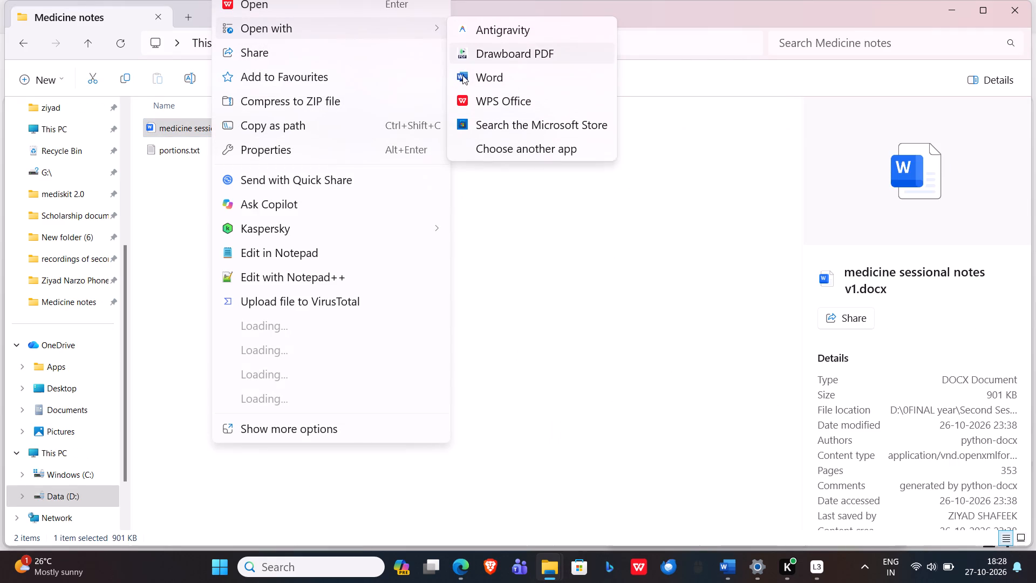
pyautogui.click(464, 78)
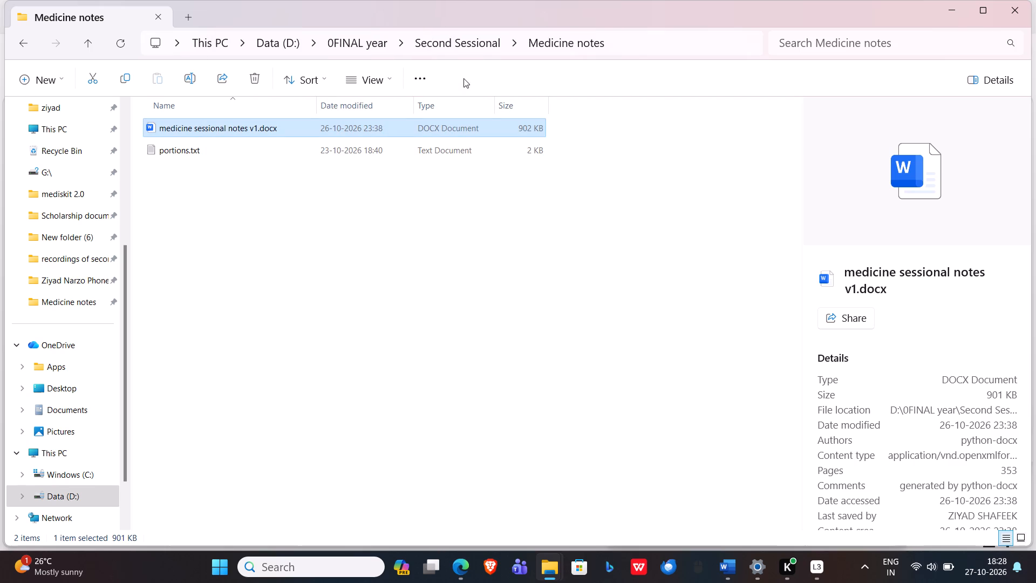
pyautogui.rightClick(458, 131)
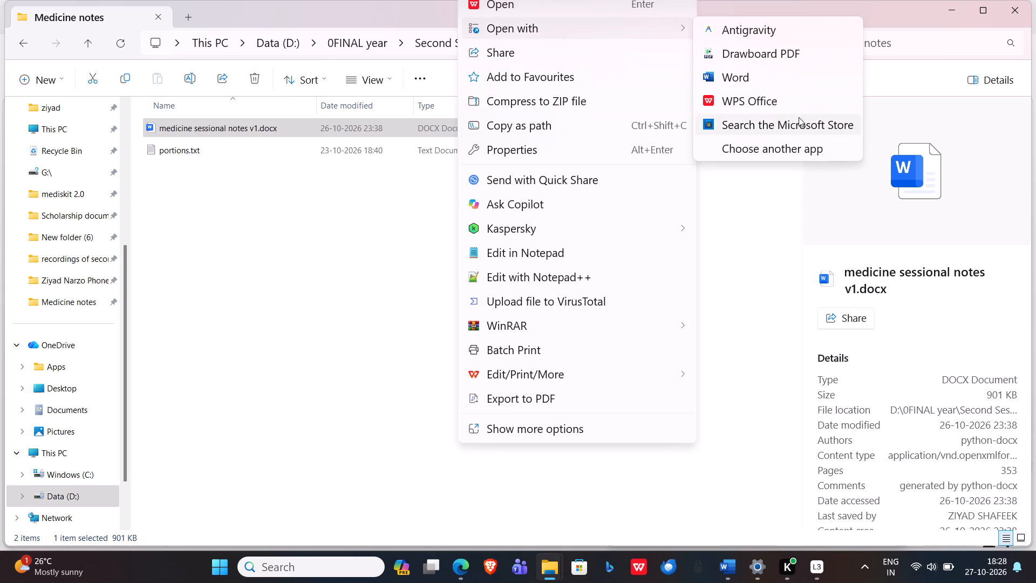
pyautogui.click(765, 79)
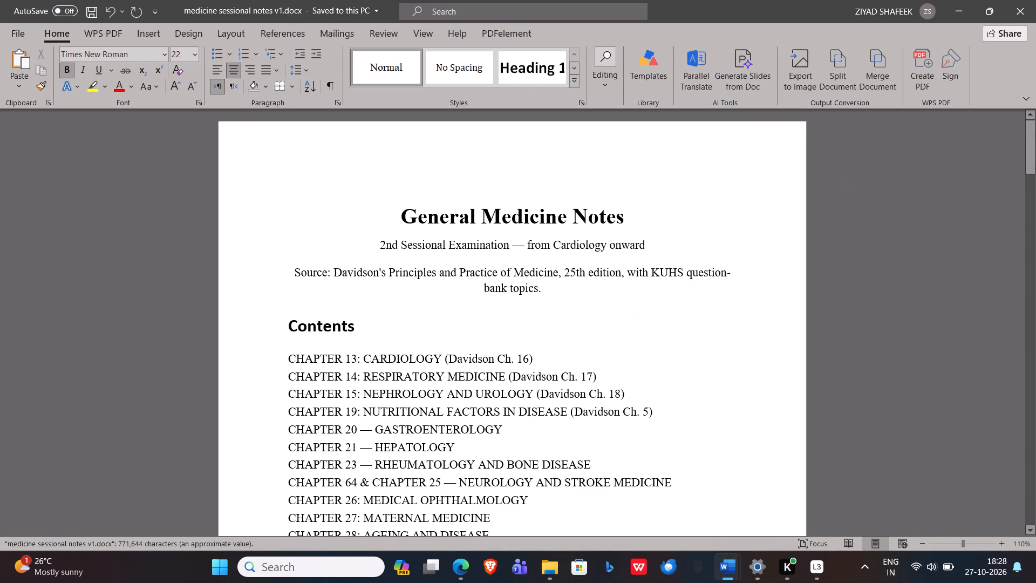
# Skim medicine sessional notes v1.docx from its contents page through the cardiology and respiratory chapters to the end of the document.
pyautogui.scroll(-4, 636, 324)
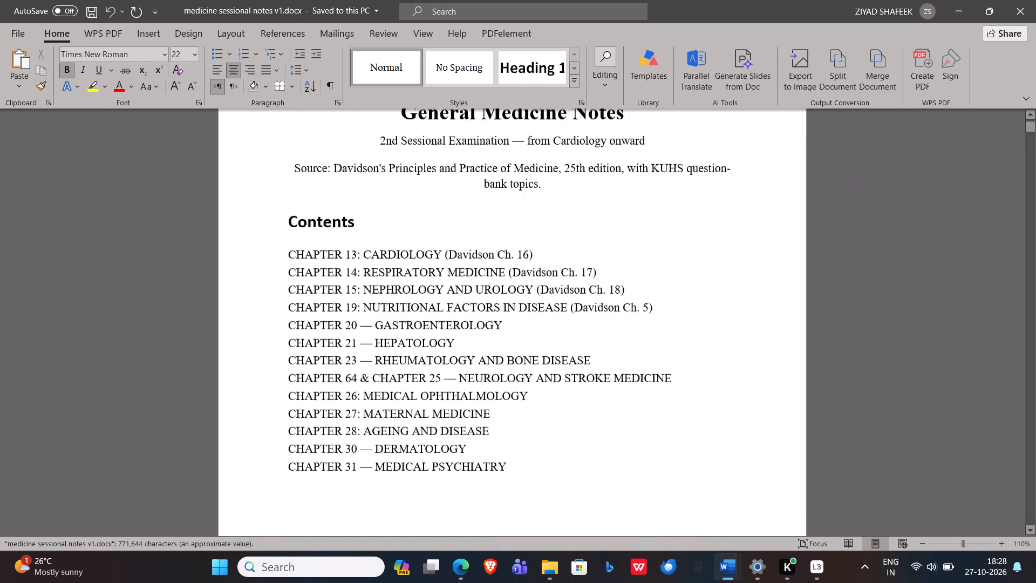
pyautogui.scroll(-9, 636, 324)
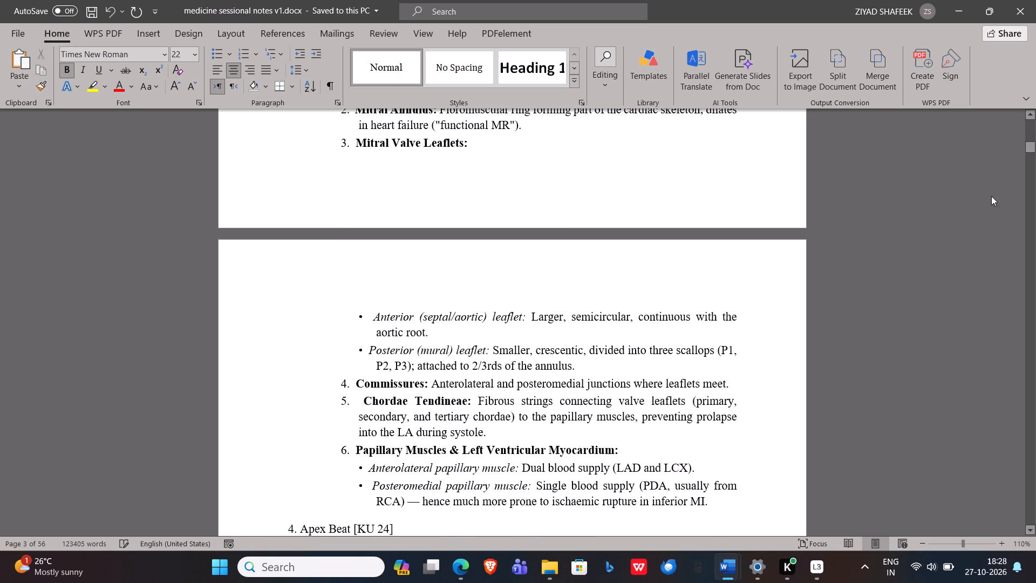
pyautogui.moveTo(1033, 138); pyautogui.dragTo(1020, 306)
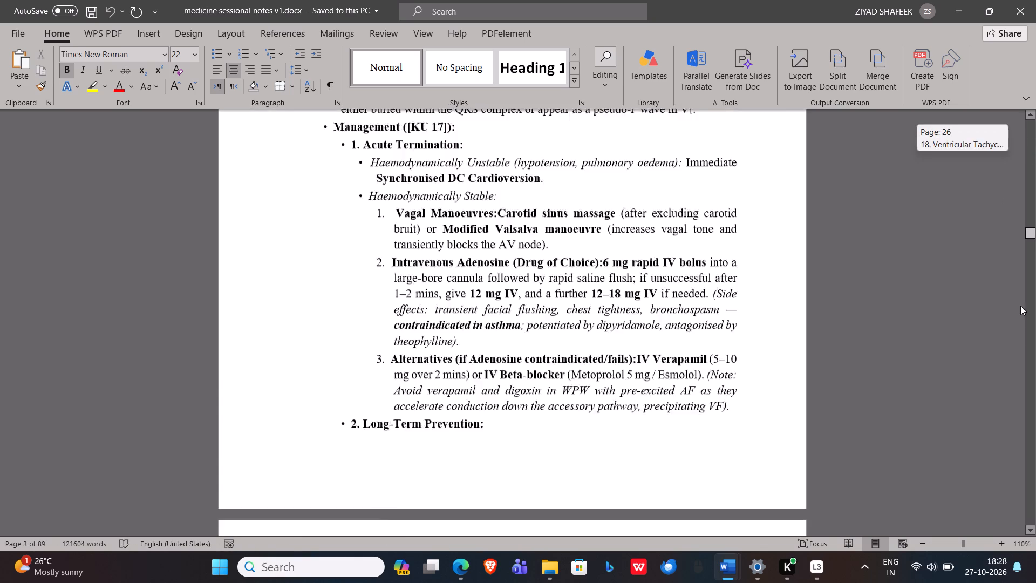
pyautogui.moveTo(1020, 306); pyautogui.dragTo(1007, 511)
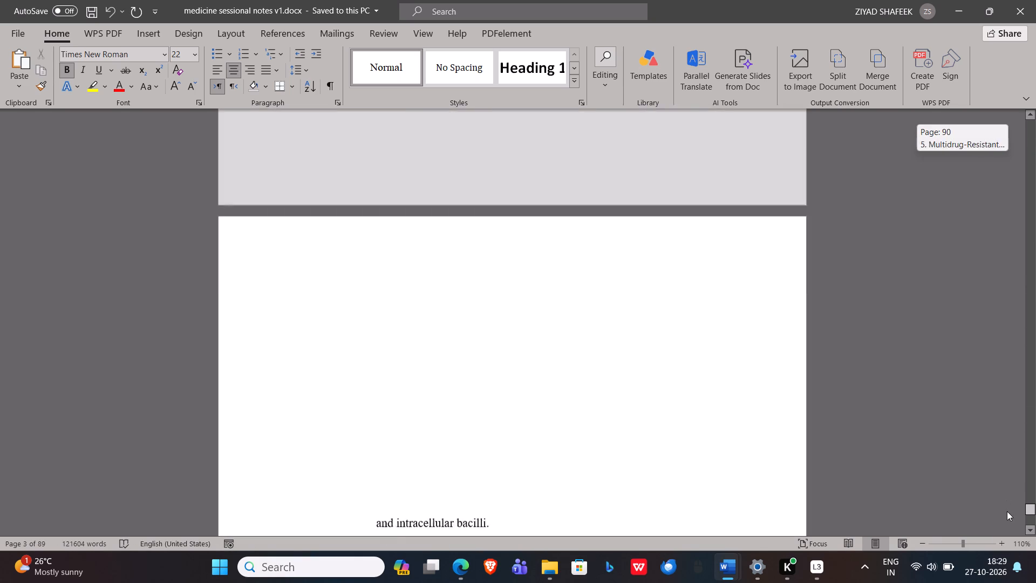
pyautogui.moveTo(1007, 511); pyautogui.dragTo(1020, 568)
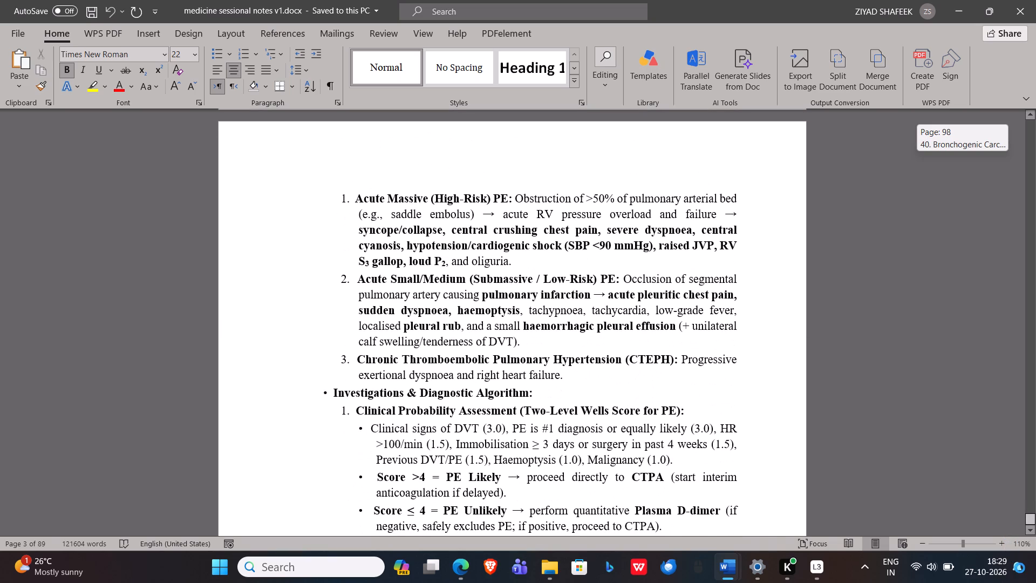
pyautogui.moveTo(1020, 568); pyautogui.dragTo(1015, 579)
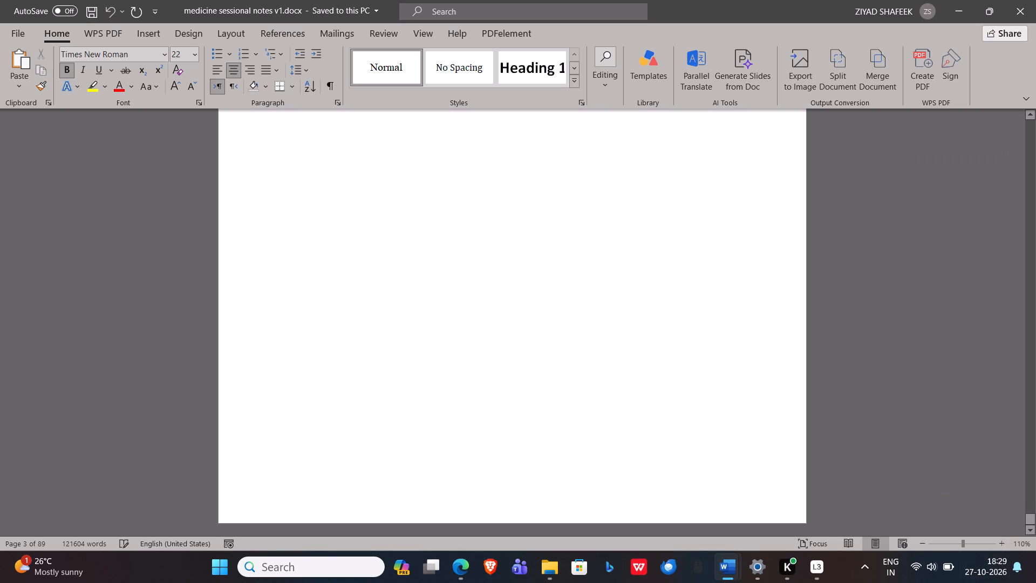
# Review the closing medical psychiatry pages backwards, from cognitive screening and dementia to the cocaine and cannabis misuse section.
pyautogui.scroll(4, 532, 317)
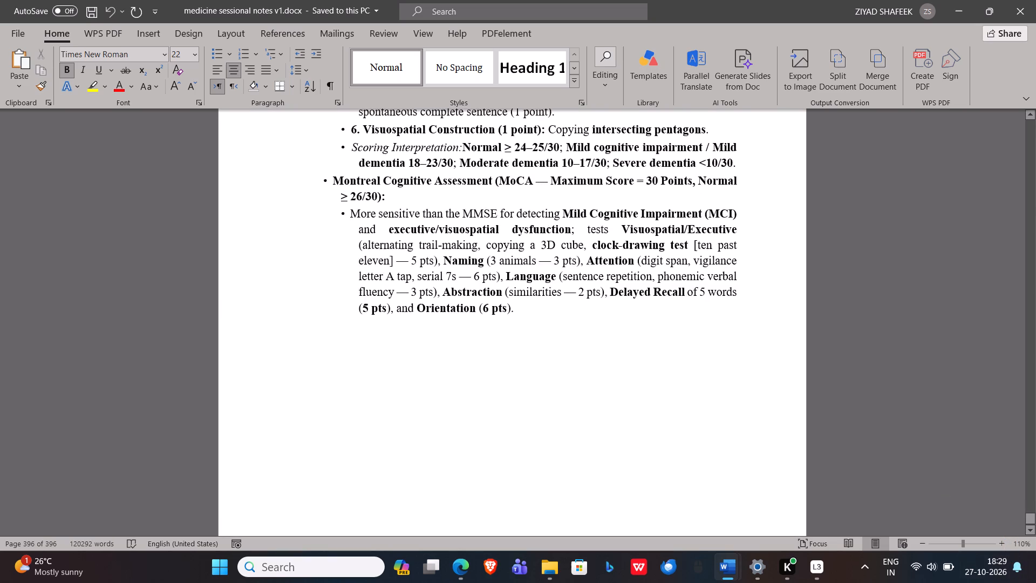
pyautogui.scroll(7, 532, 317)
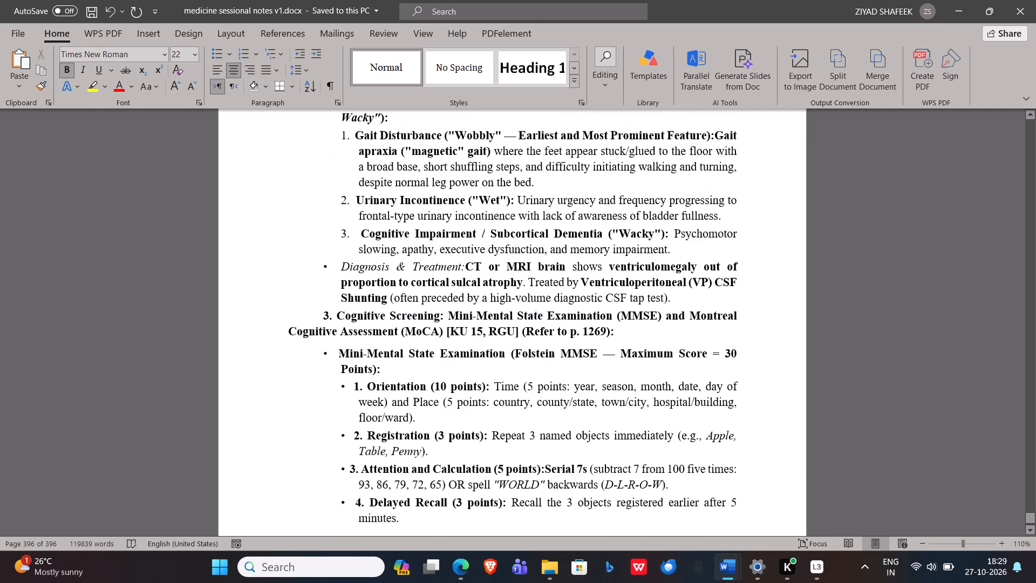
pyautogui.scroll(8, 532, 317)
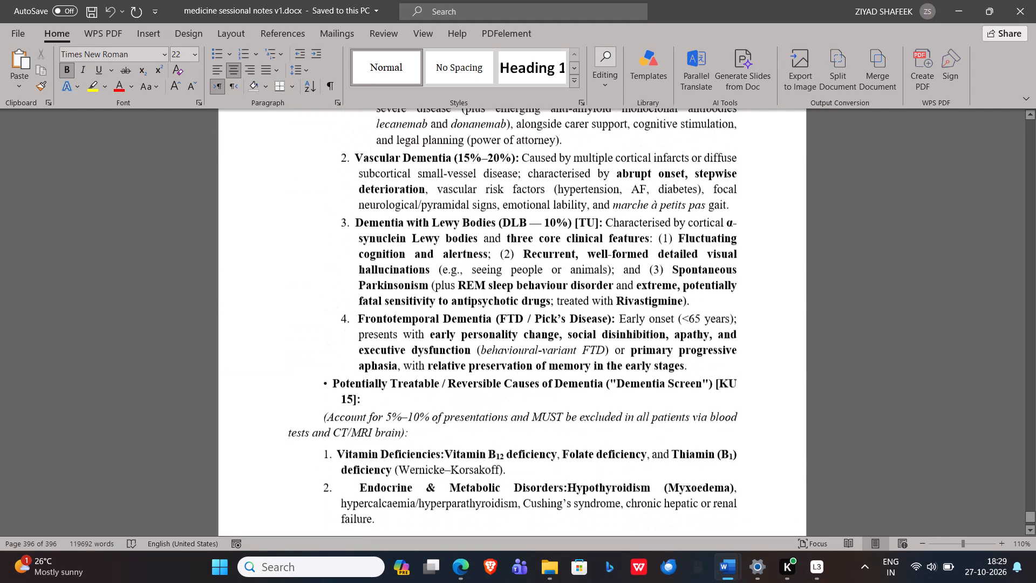
pyautogui.scroll(7, 532, 317)
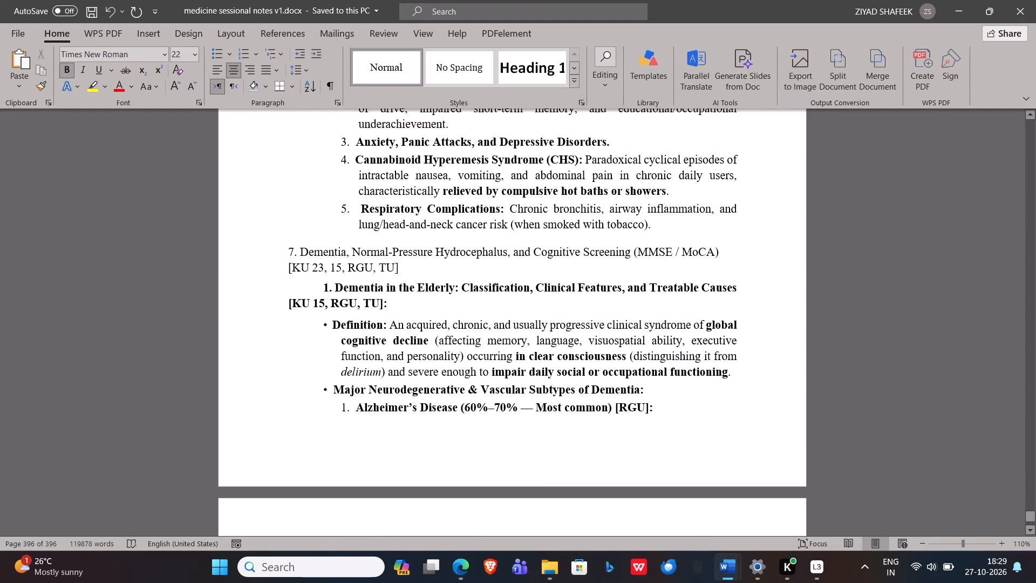
pyautogui.scroll(7, 532, 317)
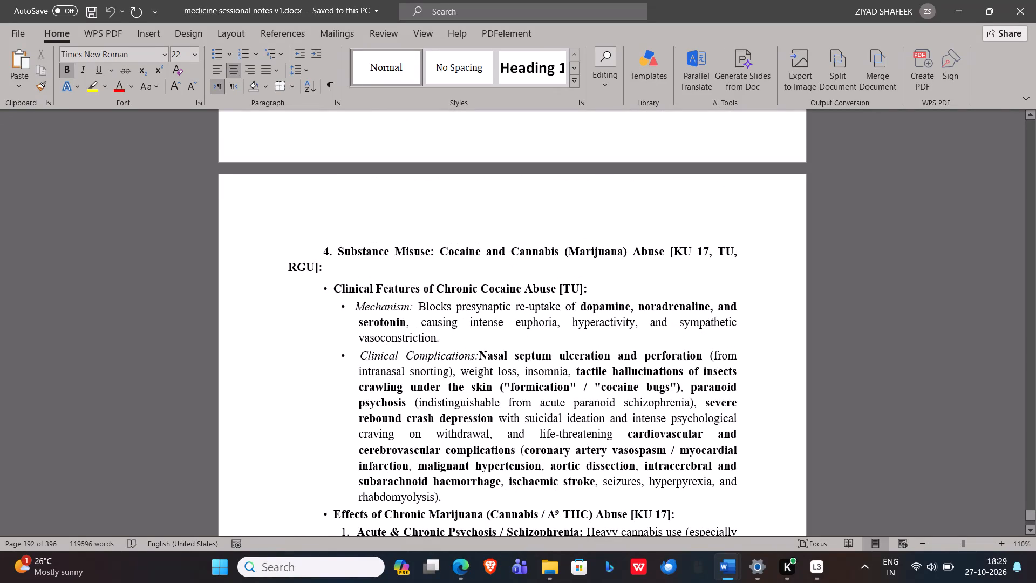
# Examine the Wernicke–Korsakoff, alcohol withdrawal and alcohol dependence sections for how the notes refer to figures and boxes.
pyautogui.scroll(5, 451, 355)
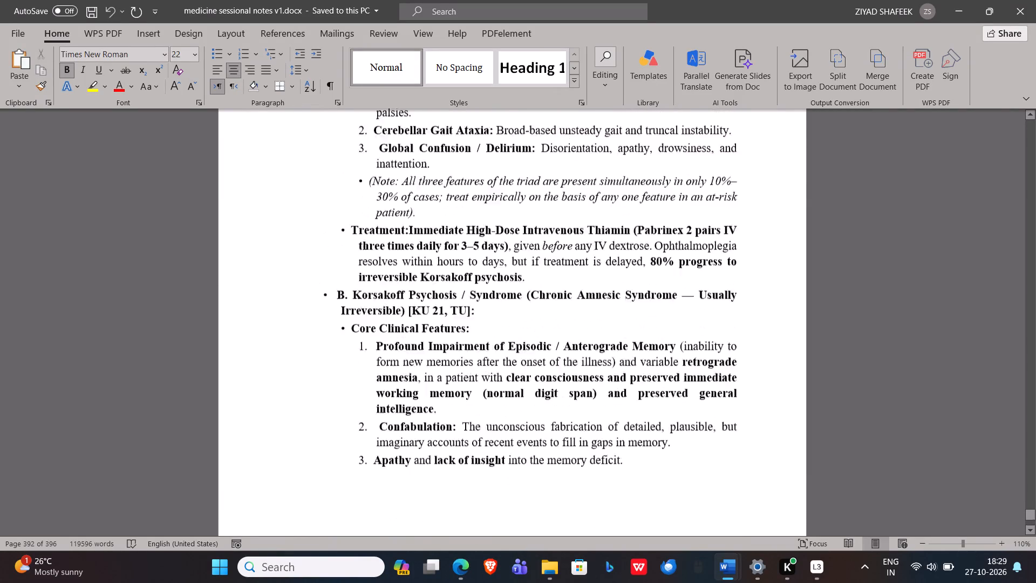
pyautogui.scroll(2, 451, 355)
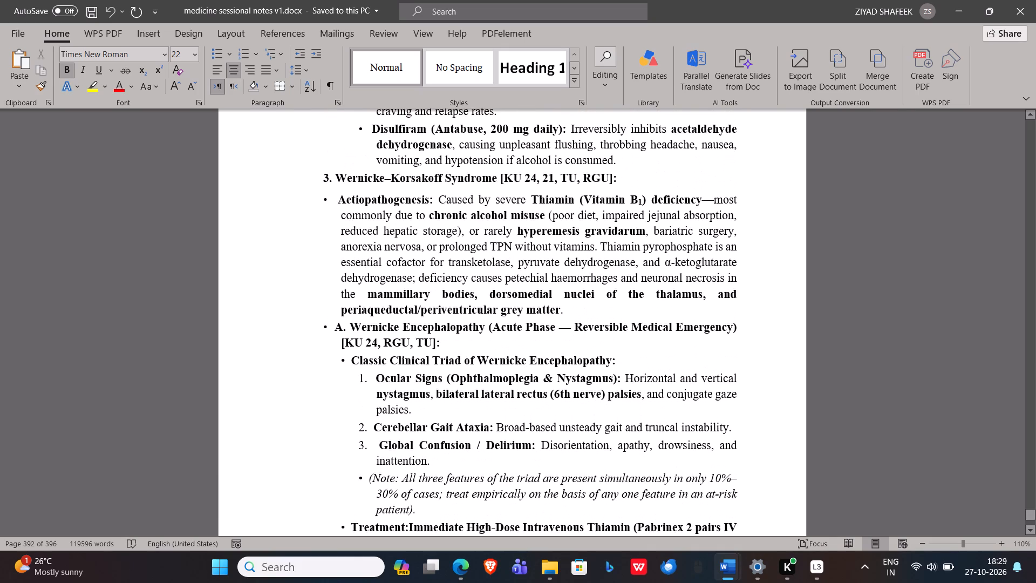
pyautogui.scroll(1, 451, 355)
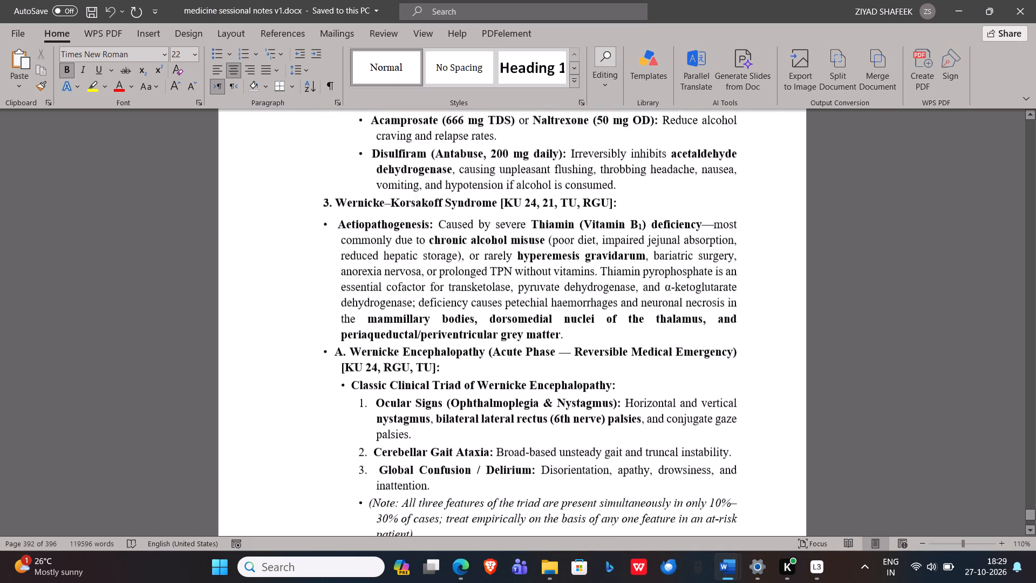
pyautogui.scroll(6, 451, 355)
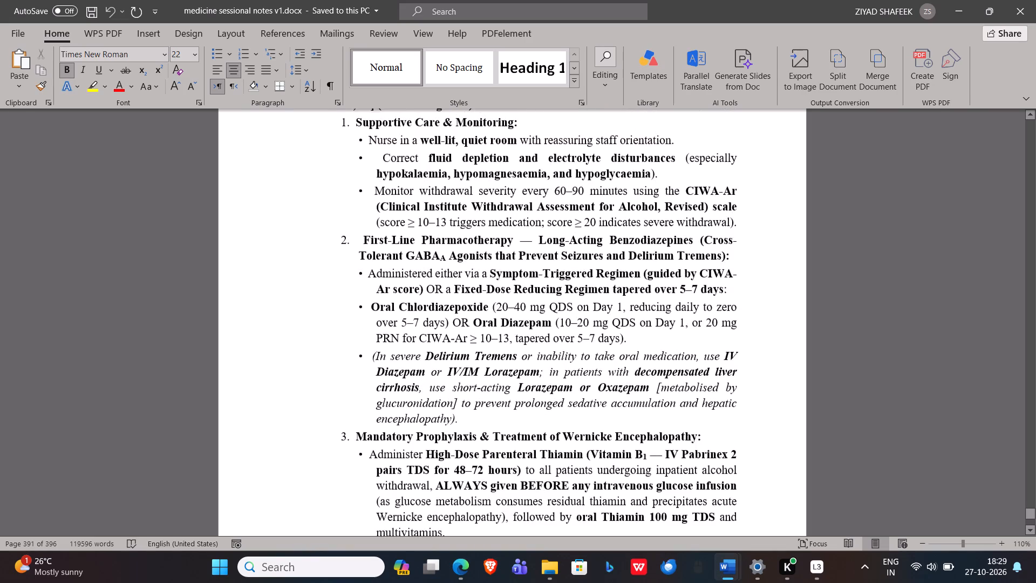
pyautogui.scroll(1, 451, 355)
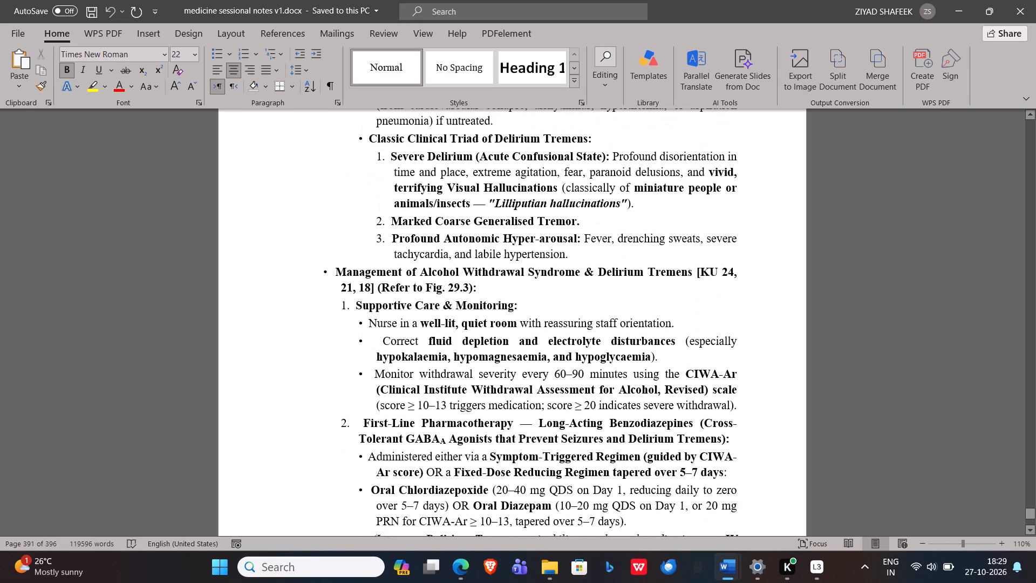
pyautogui.scroll(7, 451, 355)
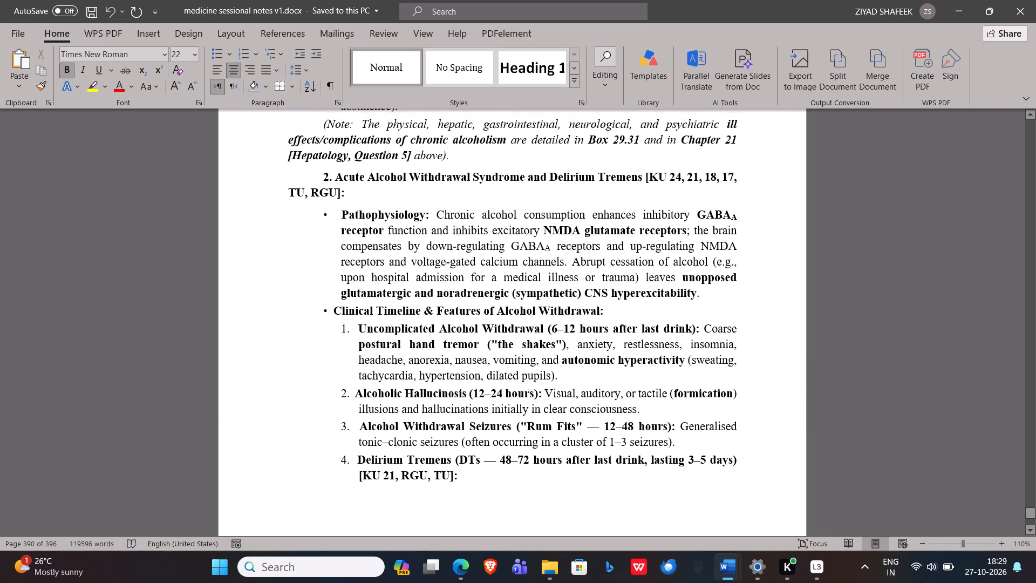
pyautogui.scroll(1, 451, 355)
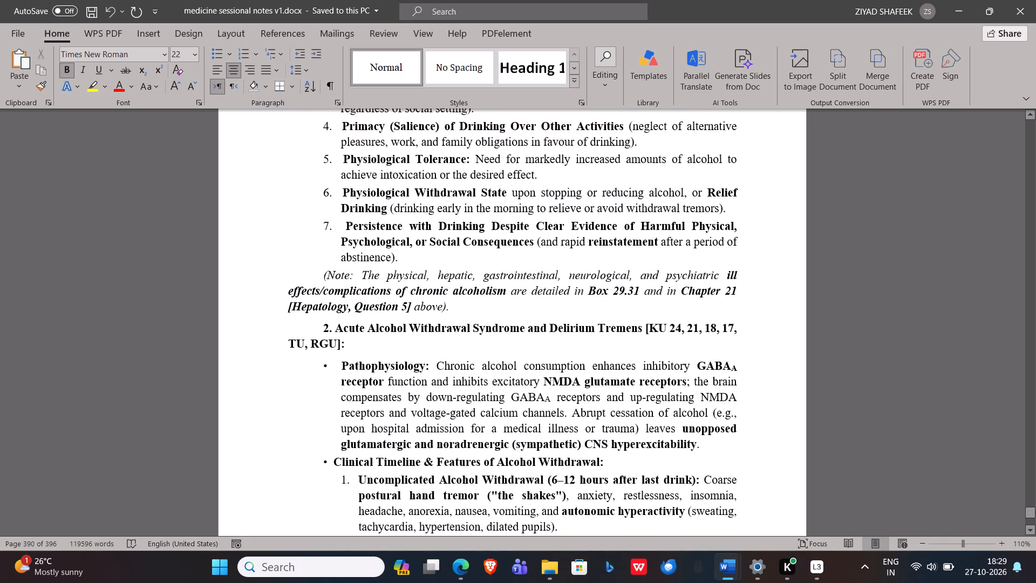
pyautogui.scroll(4, 451, 355)
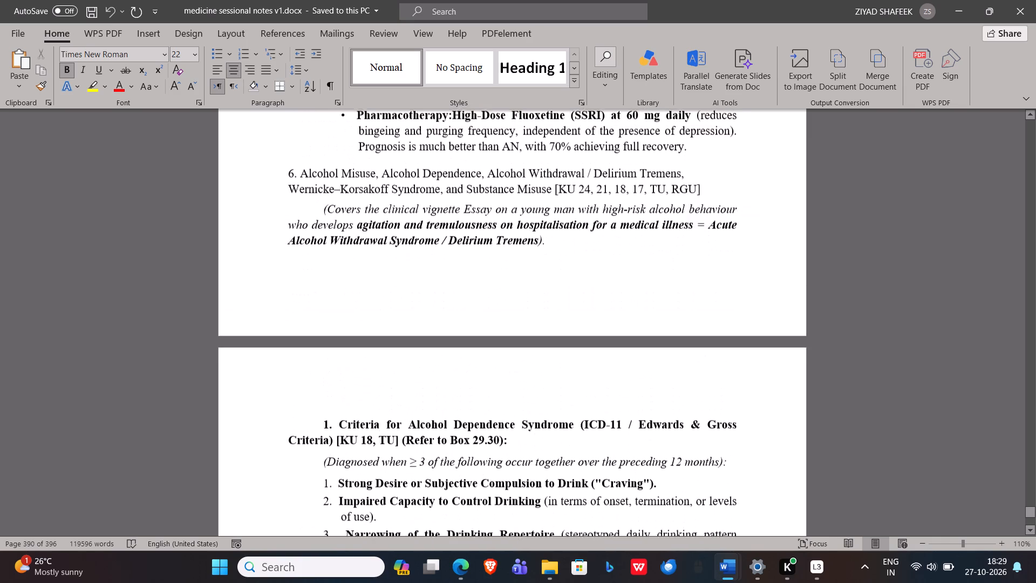
pyautogui.hscroll(-1, 451, 355)
pyautogui.scroll(-1, 451, 355)
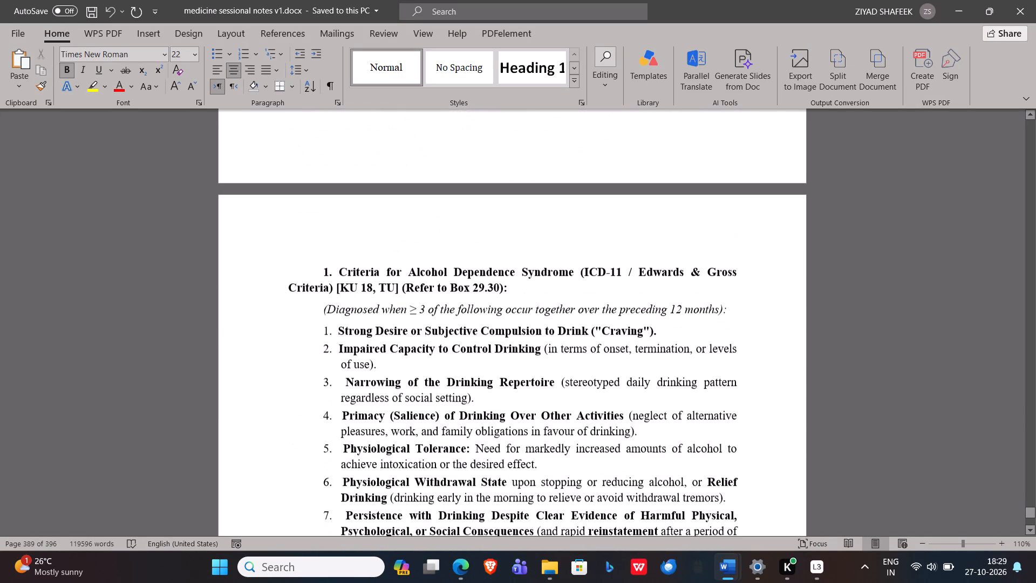
# Search the document for "refer fig".
pyautogui.hotkey('ctrl', 'f')
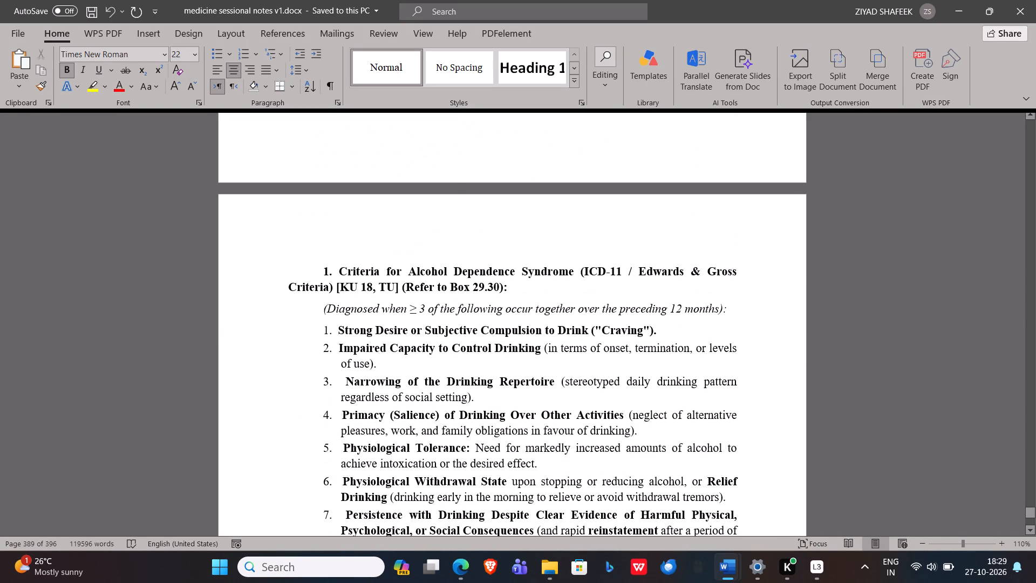
pyautogui.write('refer')
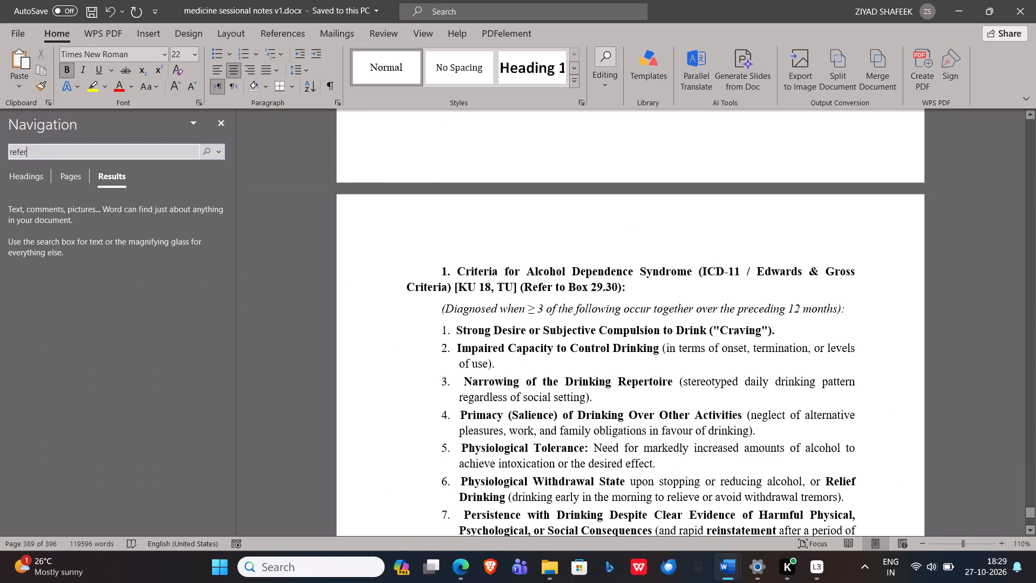
pyautogui.press('space')
pyautogui.write('fig')
pyautogui.press('Return')
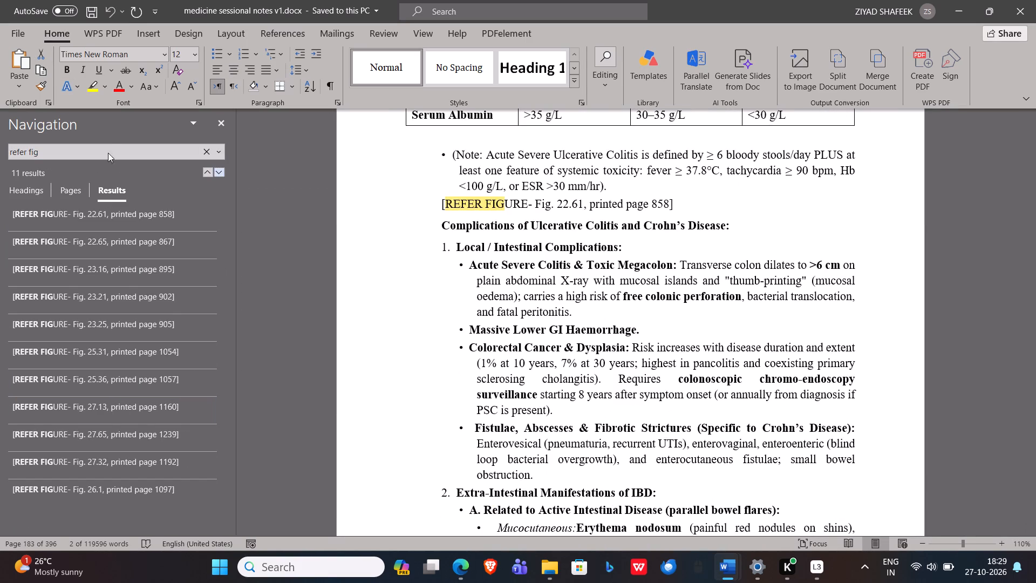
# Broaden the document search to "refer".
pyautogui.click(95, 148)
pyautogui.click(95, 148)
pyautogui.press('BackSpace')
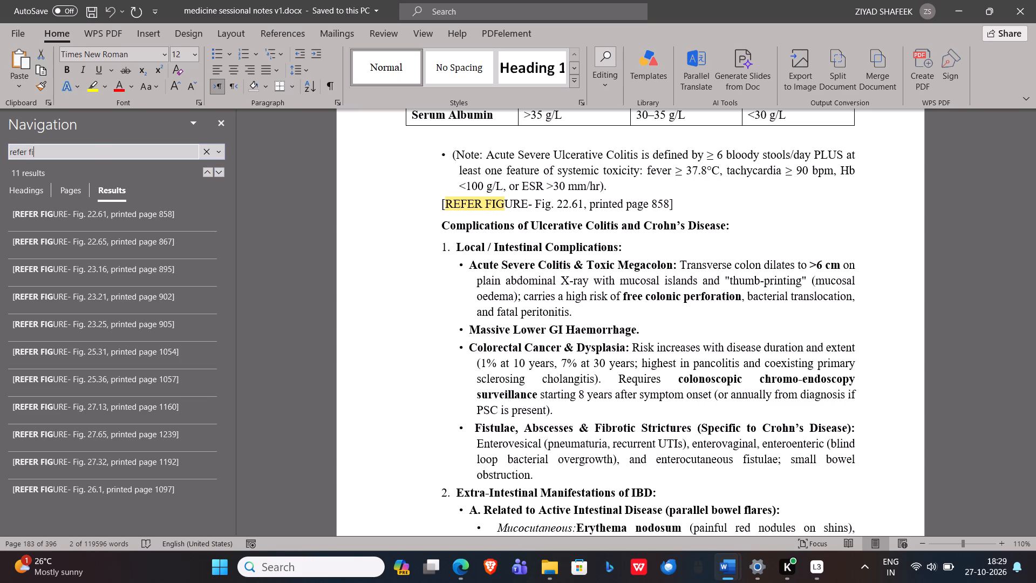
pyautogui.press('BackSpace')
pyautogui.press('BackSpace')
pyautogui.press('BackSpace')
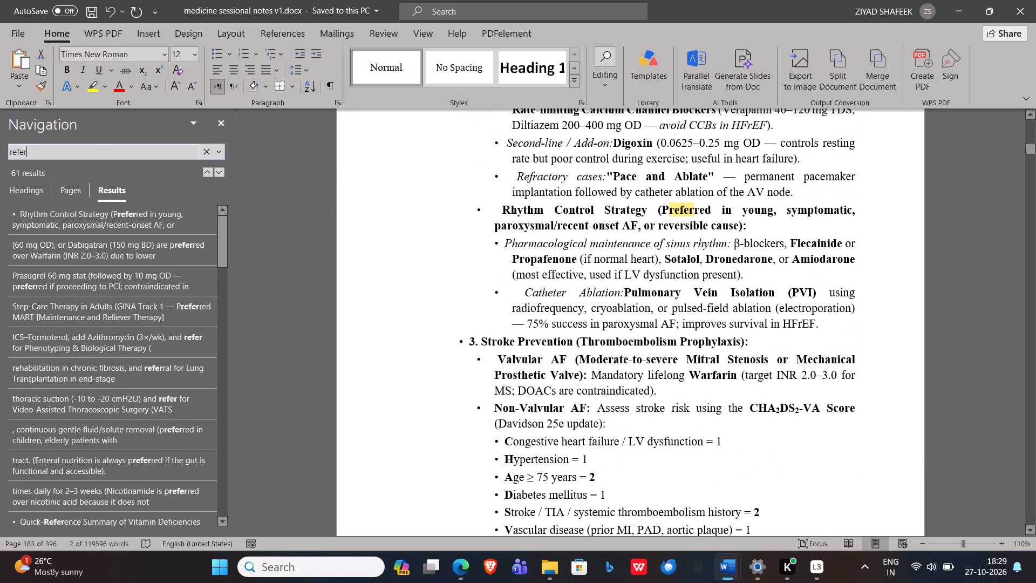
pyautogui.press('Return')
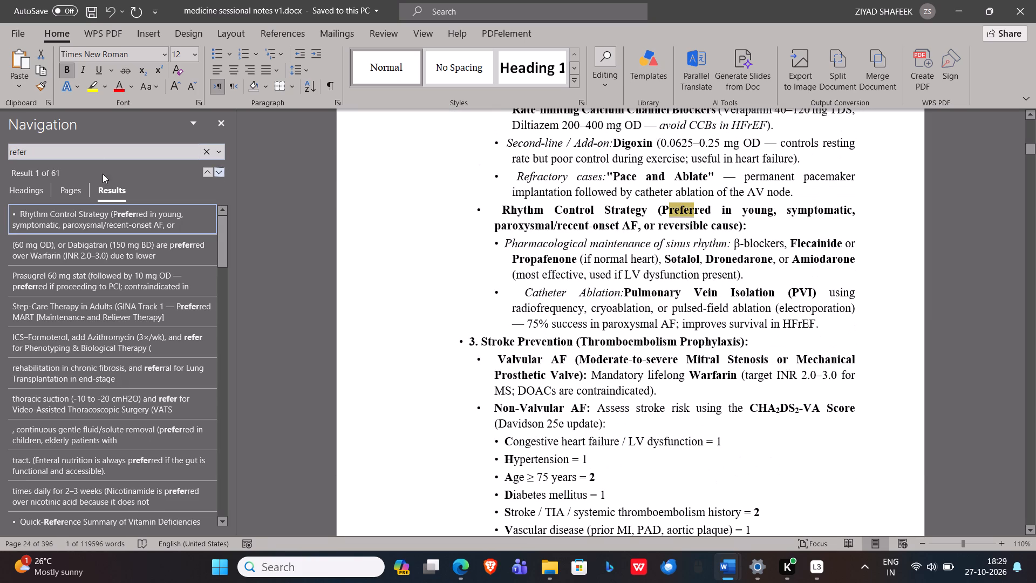
# Narrow the document search back to "refer fig".
pyautogui.click(120, 146)
pyautogui.click(127, 153)
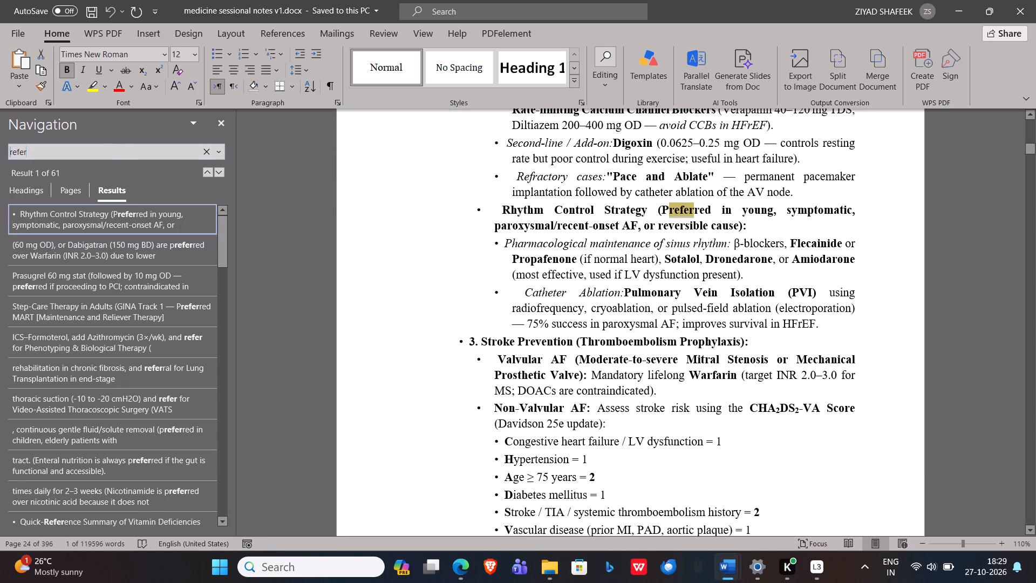
pyautogui.click(127, 153)
pyautogui.press('space')
pyautogui.write('fig')
pyautogui.press('Return')
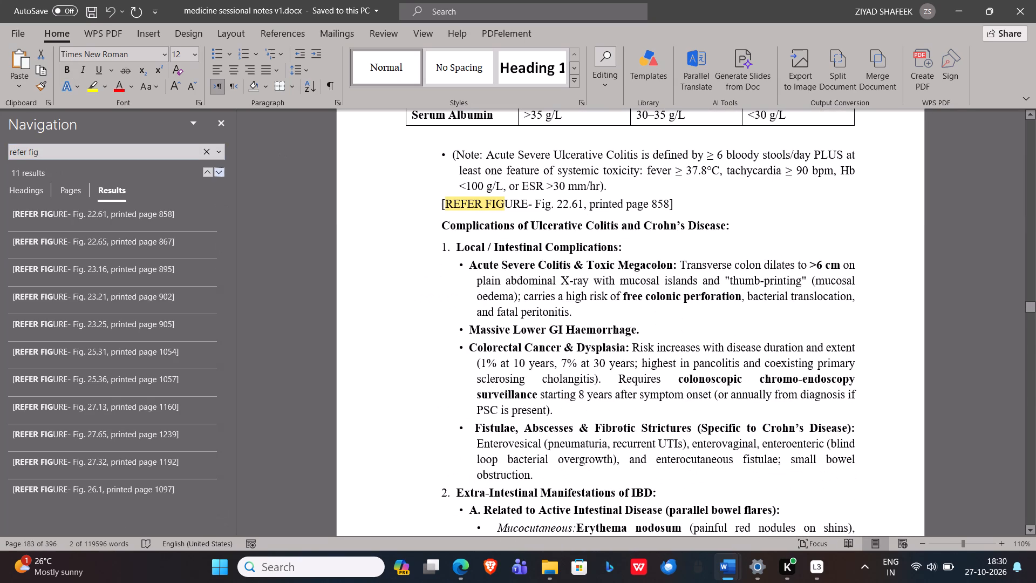
# Go to the Fig. 22.61, printed page 858 reference in the ulcerative colitis section and place the cursor at its end.
pyautogui.scroll(2, 588, 265)
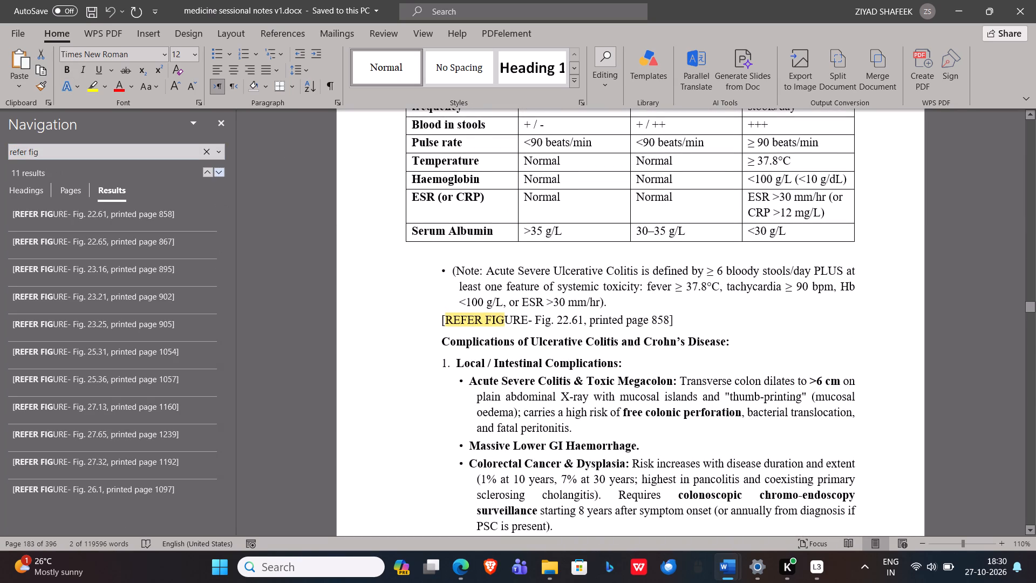
pyautogui.scroll(4, 588, 265)
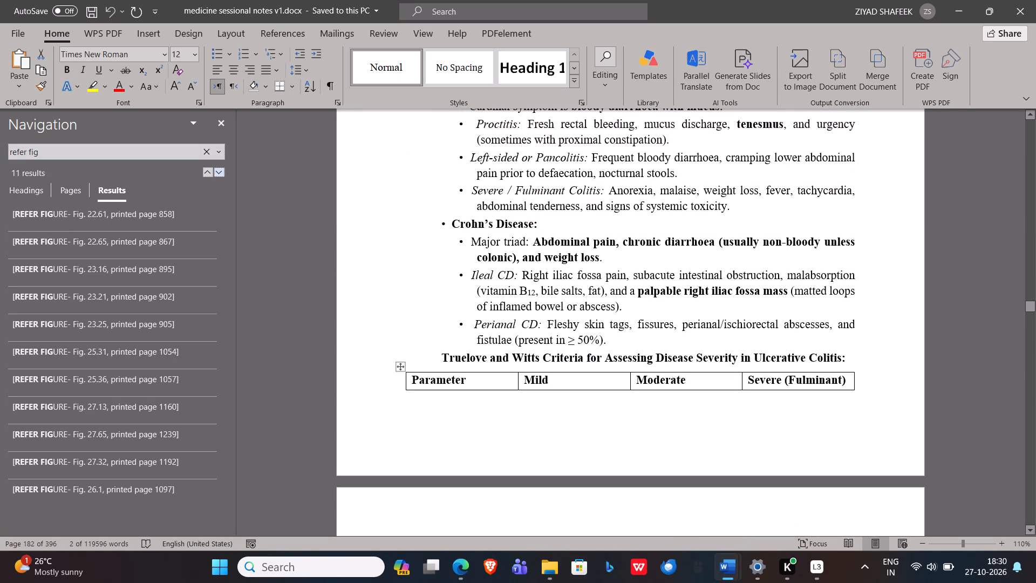
pyautogui.click(160, 216)
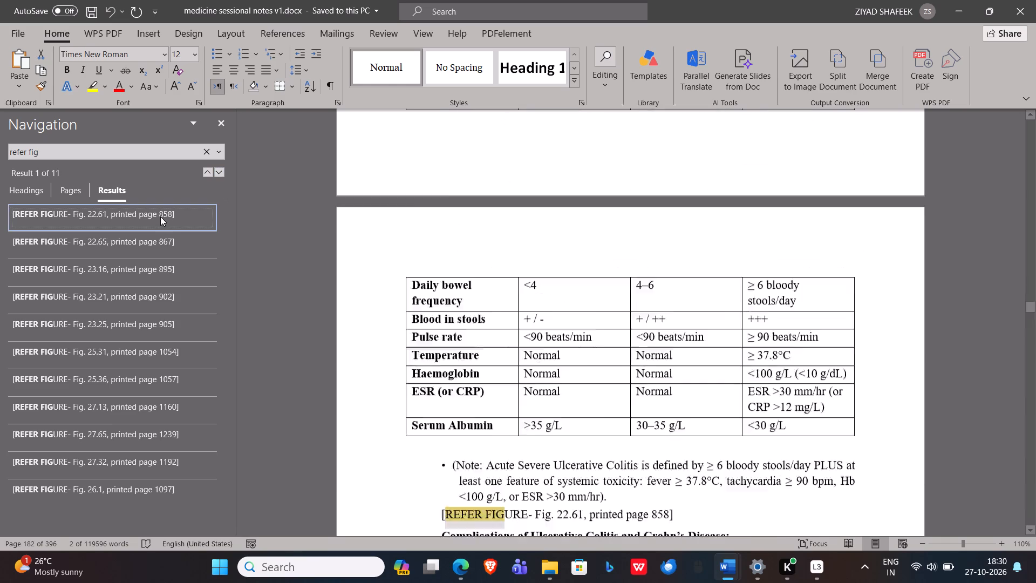
pyautogui.click(686, 206)
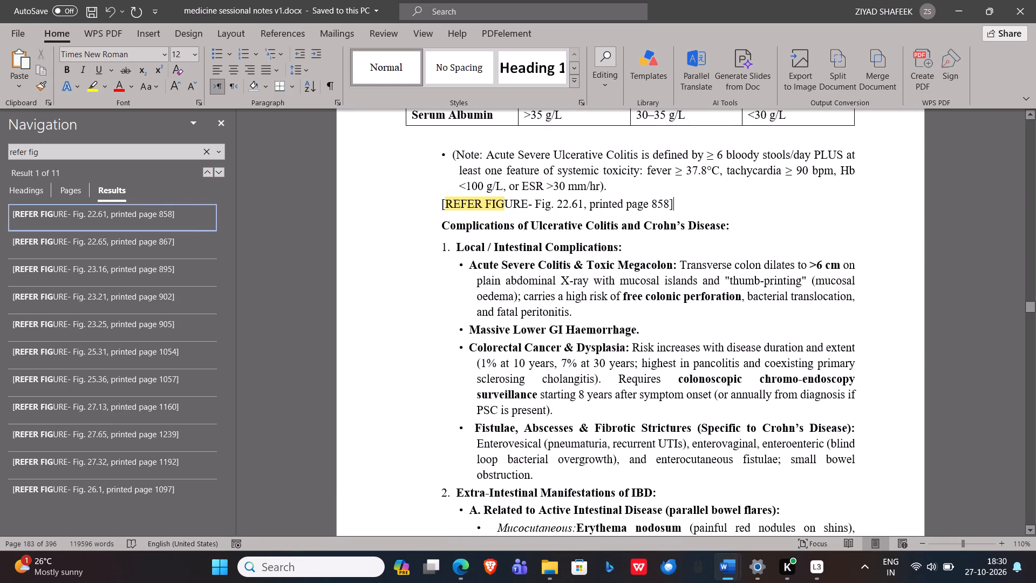
# Search Windows for "sumat" and launch the matching application.
pyautogui.press('a')
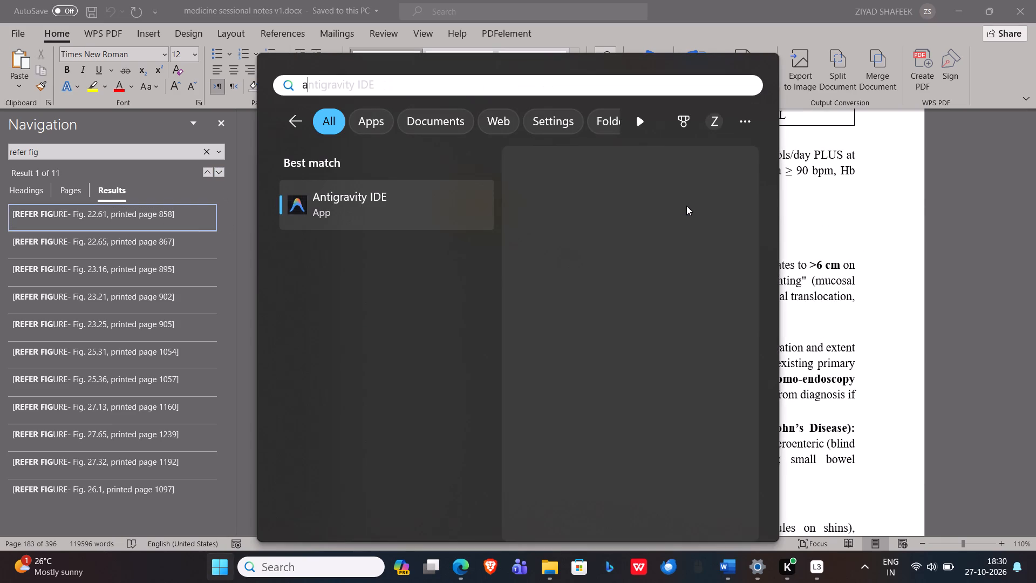
pyautogui.press('BackSpace')
pyautogui.press('BackSpace')
pyautogui.press('BackSpace')
pyautogui.write('sumat')
pyautogui.press('Return')
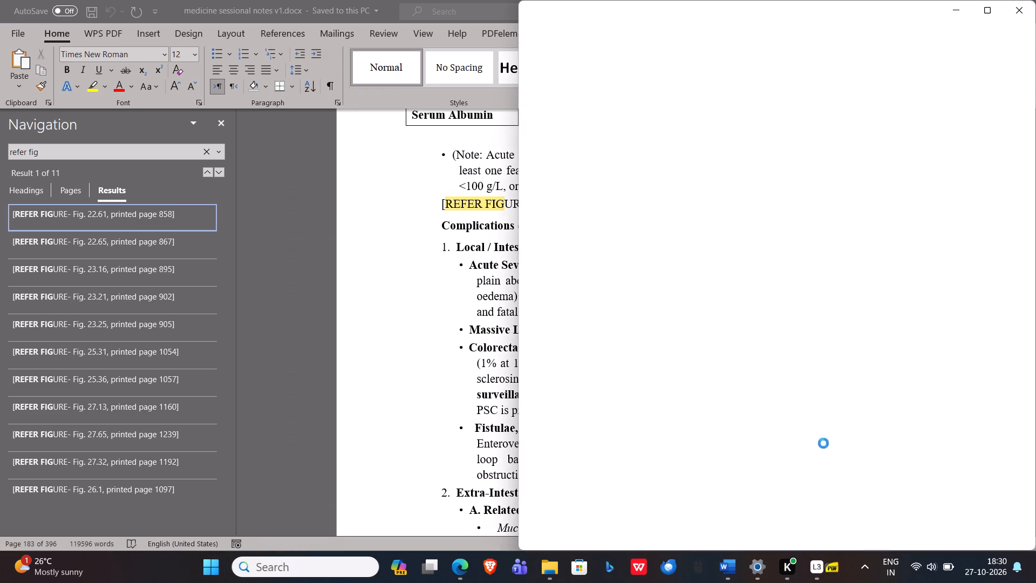
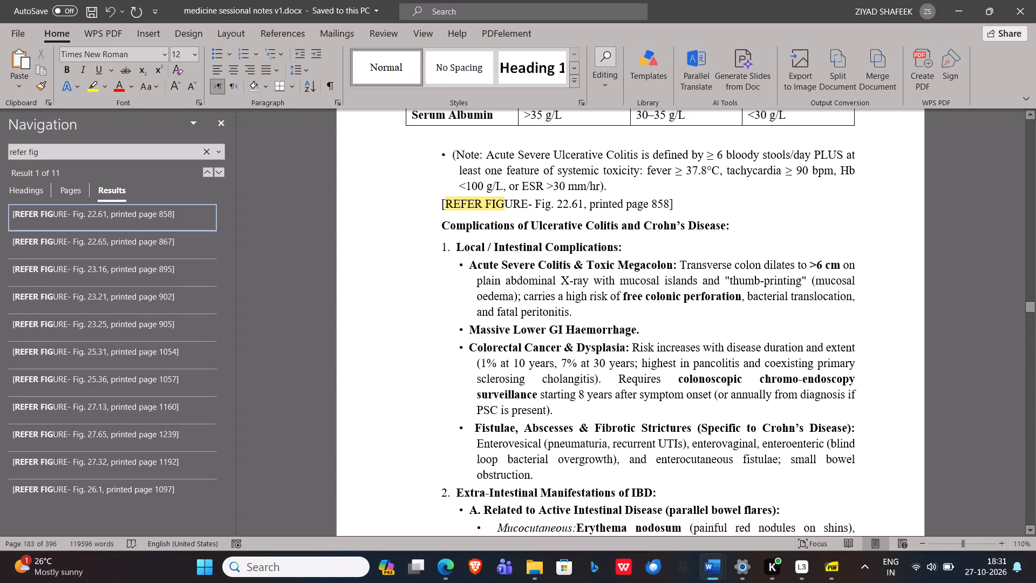
# Switch to SumatraPDF, bringing its window up over the medicine notes document.
pyautogui.click(838, 573)
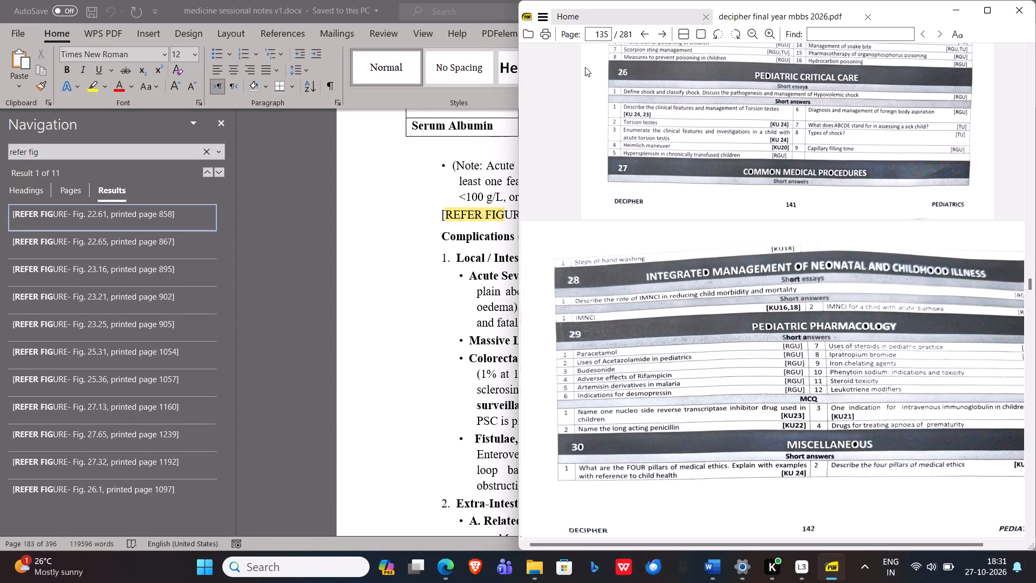
# Launch the Everything application from the recent apps in Windows Search.
pyautogui.click(261, 568)
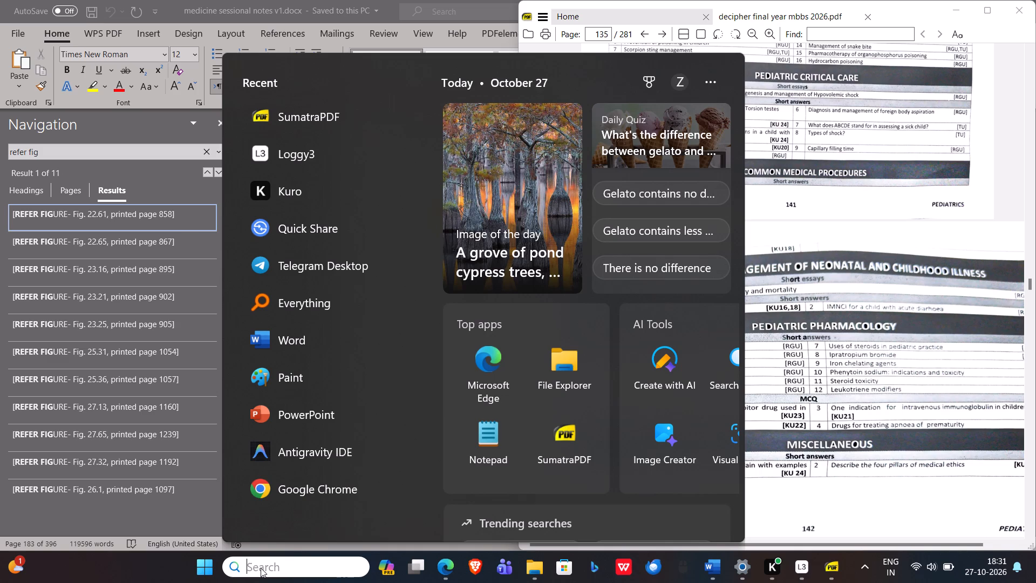
pyautogui.click(381, 300)
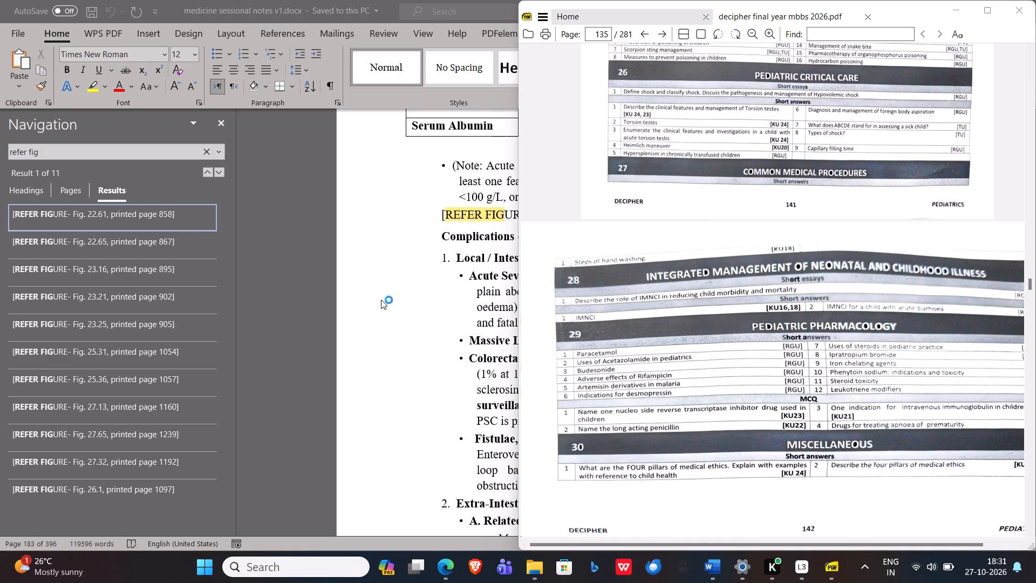
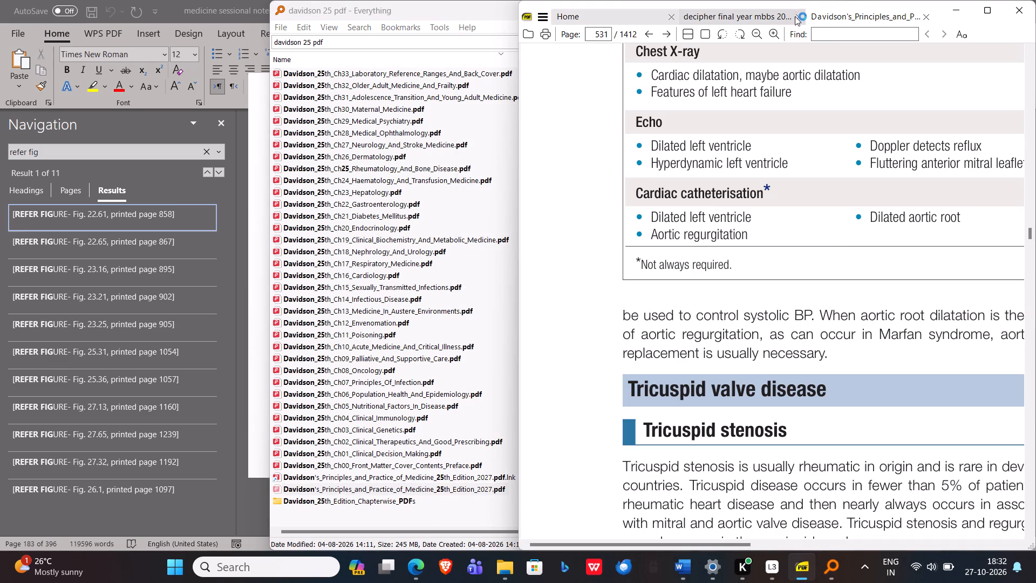
# Close the decipher final year mbbs PDF and maximize the window showing Davidson's Principles and Practice of Medicine.
pyautogui.click(798, 18)
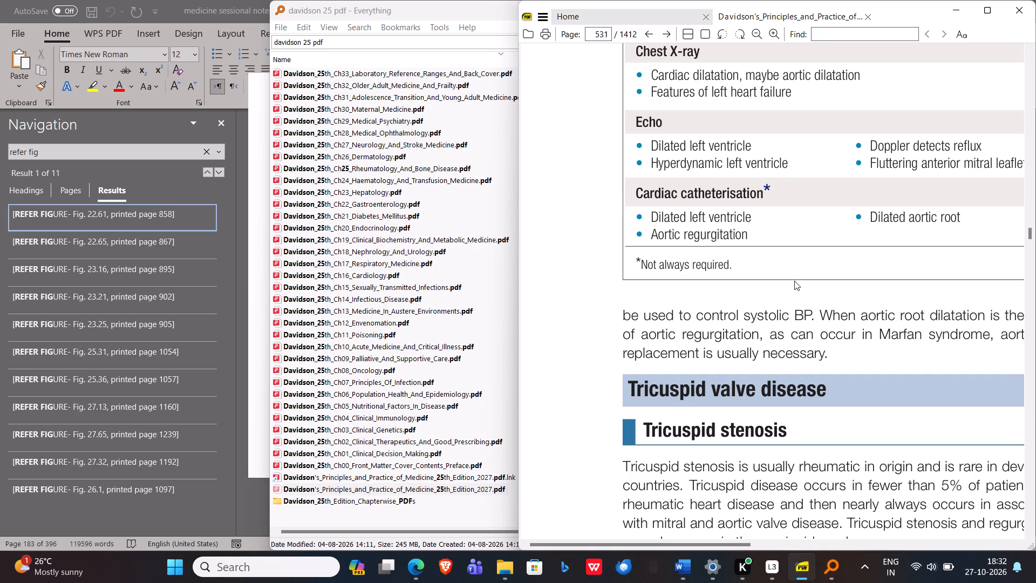
pyautogui.click(989, 12)
pyautogui.keyDown('ctrl'); pyautogui.scroll(-1, 727, 168); pyautogui.keyUp('ctrl')
pyautogui.scroll(-1, 727, 168)
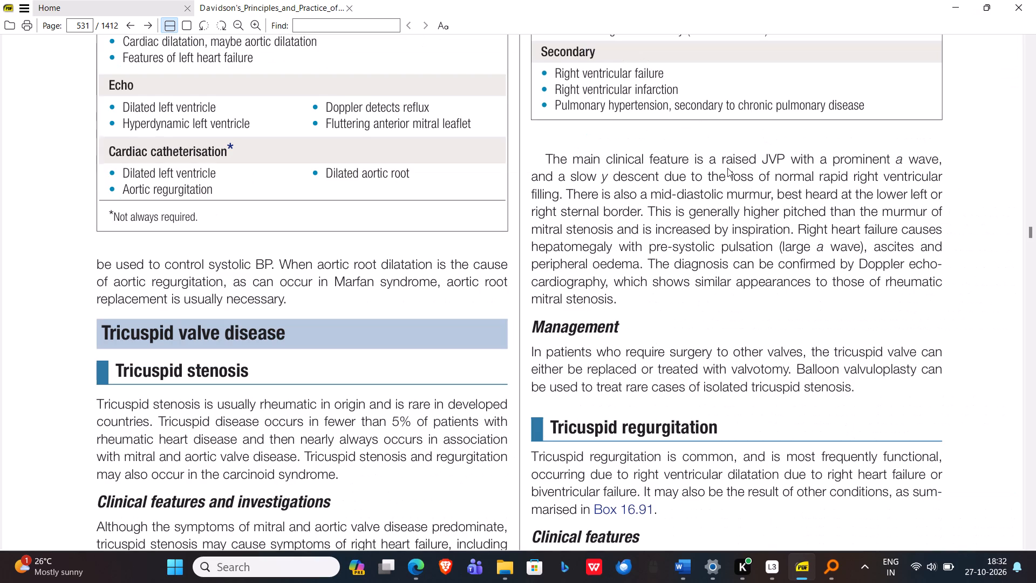
# Switch to the Word document Medicine_Notes_2nd_Sessional.docx and keep it open, cancelling the attempt to close it.
pyautogui.hotkey('alt', 'Tab')
pyautogui.hotkey('alt', 'Tab')
pyautogui.hotkey('alt', 'Tab')
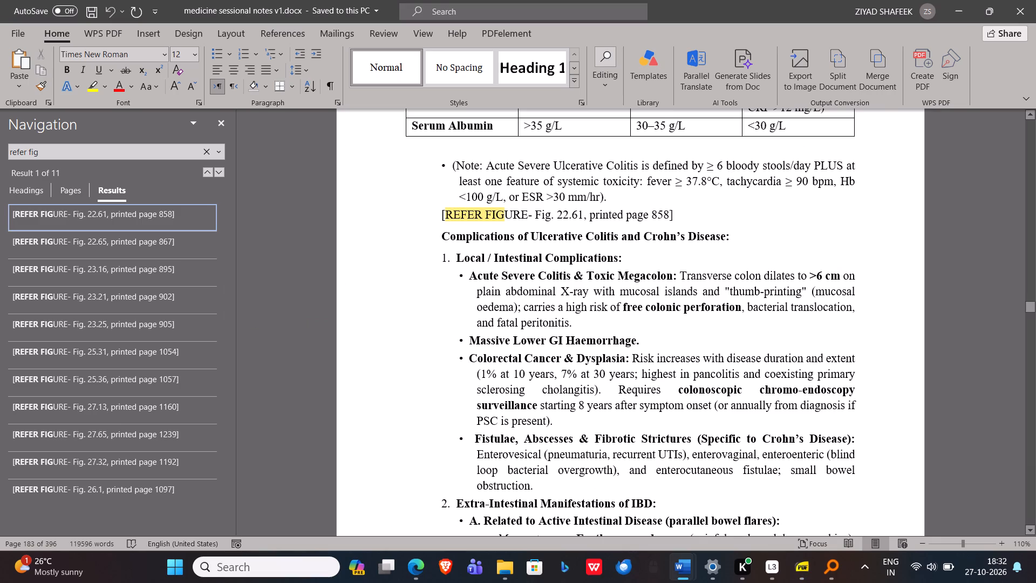
pyautogui.hotkey('alt', 'Tab')
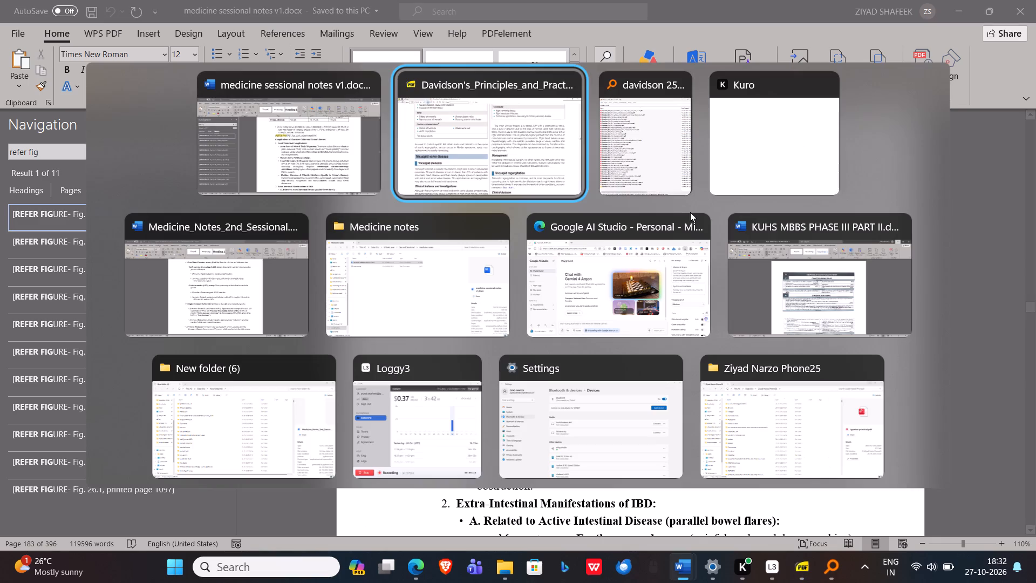
pyautogui.hotkey('alt', 'Tab')
pyautogui.hotkey('alt', 'Tab')
pyautogui.hotkey('alt', 'Tab')
pyautogui.hotkey('alt', 'Tab')
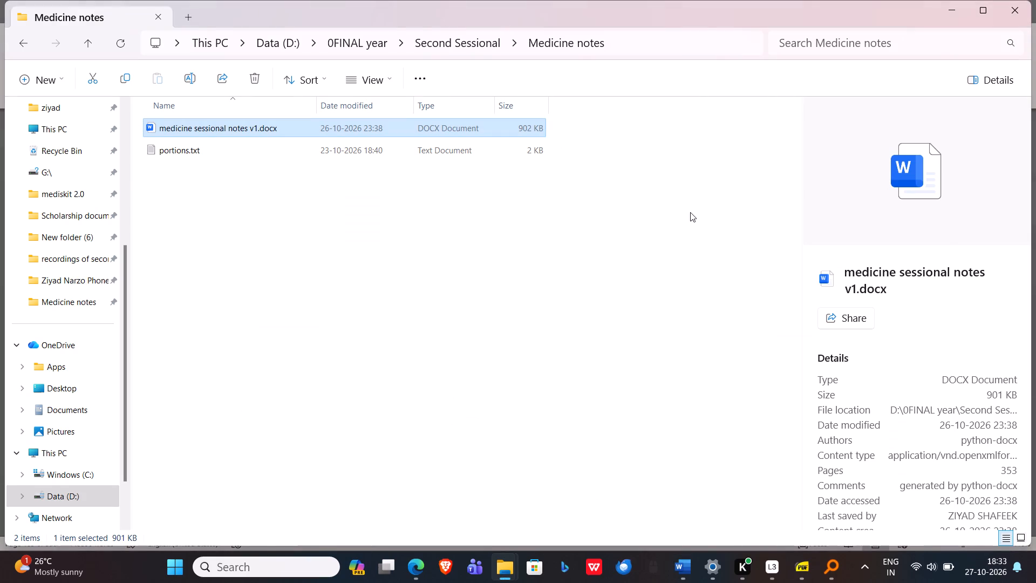
pyautogui.hotkey('alt', 'Tab')
pyautogui.hotkey('alt', 'Tab')
pyautogui.hotkey('alt', 'Tab')
pyautogui.hotkey('alt', 'Tab')
pyautogui.hotkey('alt', 'Tab')
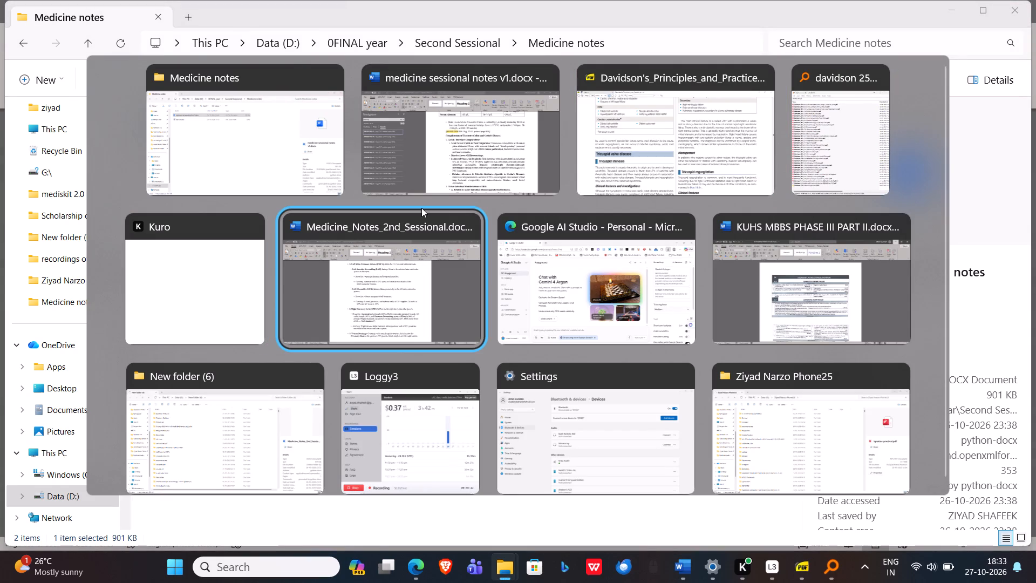
pyautogui.keyDown('alt'); pyautogui.click(477, 227); pyautogui.keyUp('alt')
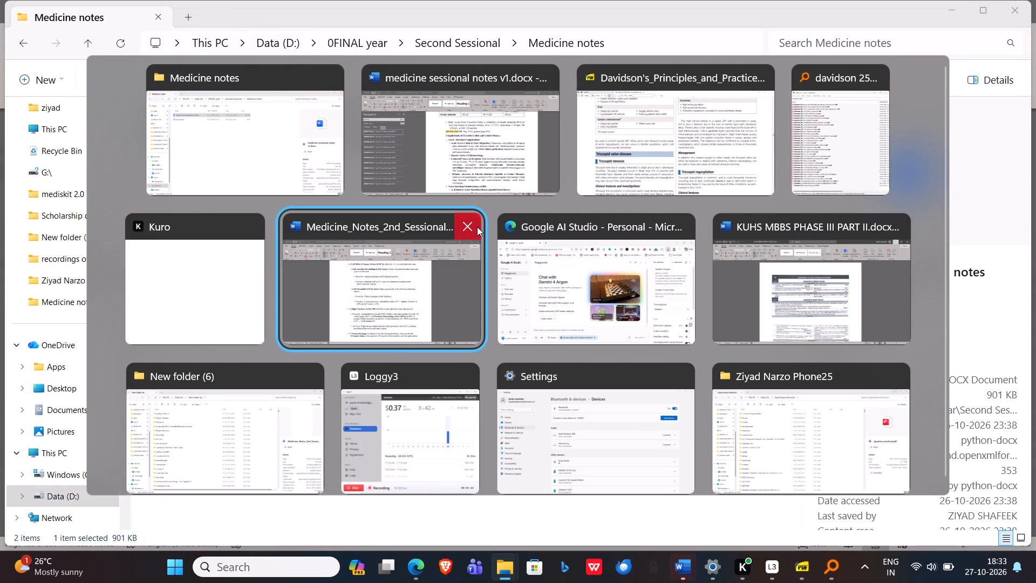
pyautogui.keyDown('alt'); pyautogui.click(442, 271); pyautogui.keyUp('alt')
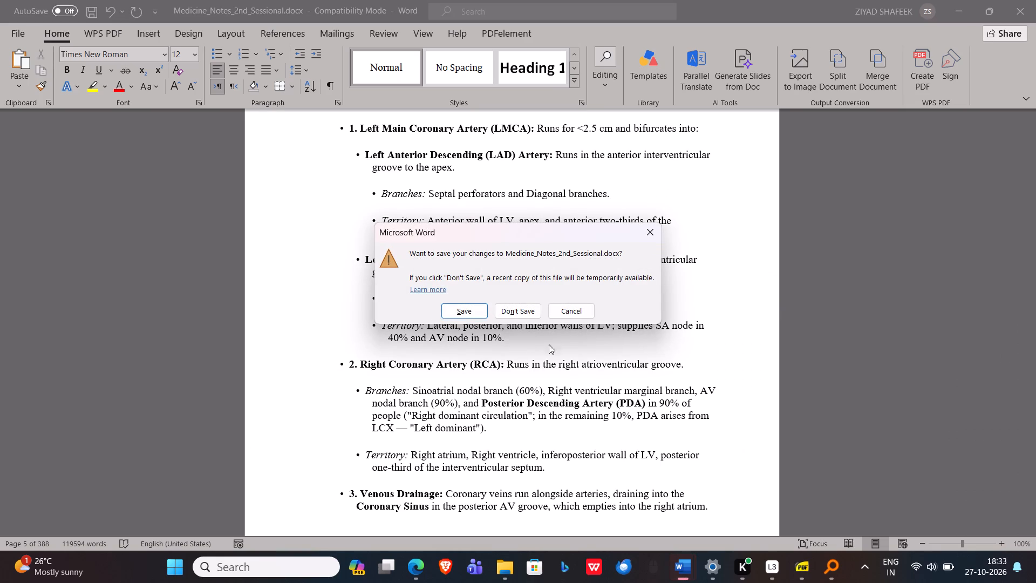
pyautogui.click(585, 311)
# Look through Medicine_Notes_2nd_Sessional.docx from the cardiology notes to the Montreal Cognitive Assessment entry at its end.
pyautogui.scroll(-12, 585, 311)
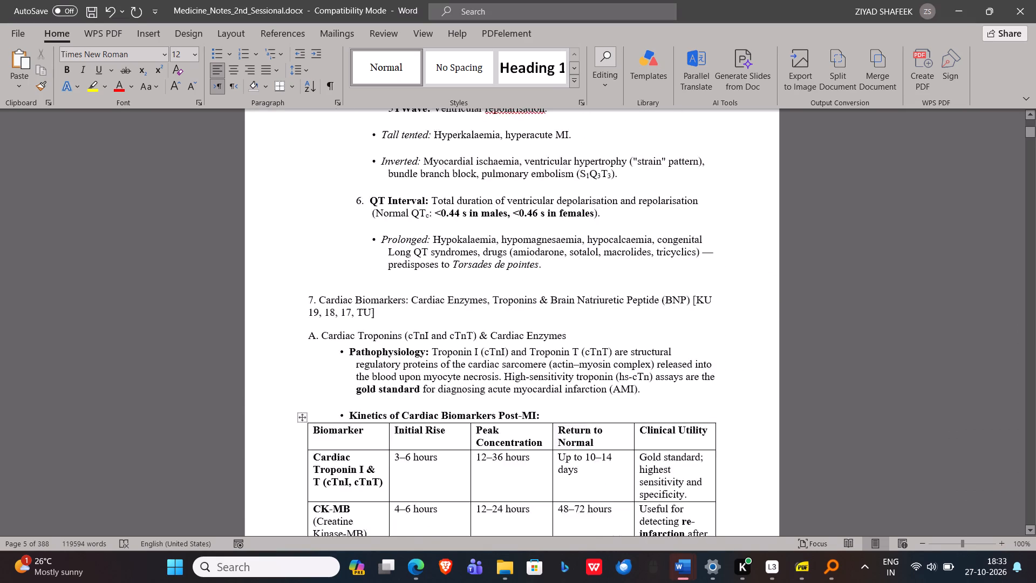
pyautogui.scroll(-20, 585, 311)
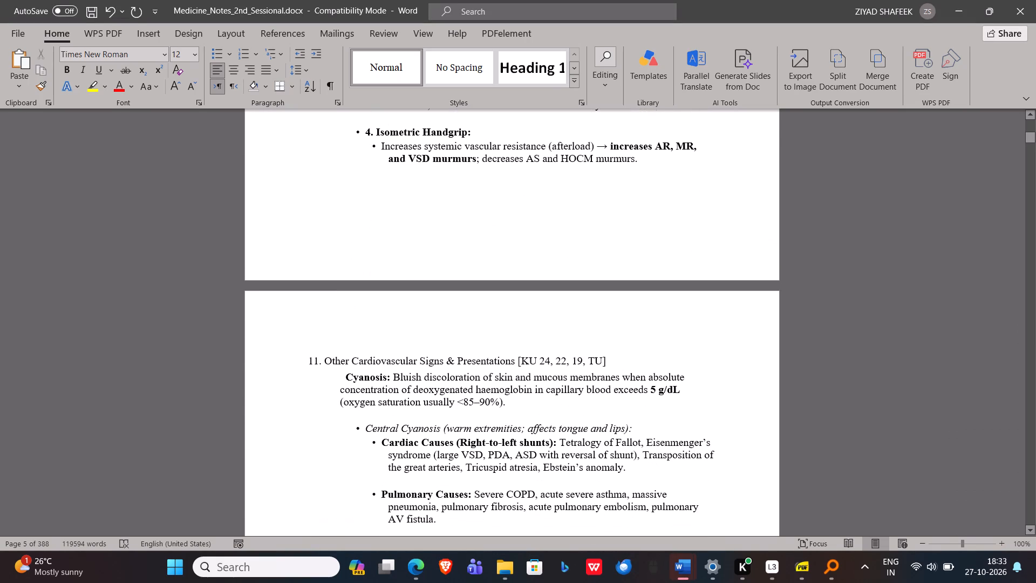
pyautogui.scroll(-2, 585, 311)
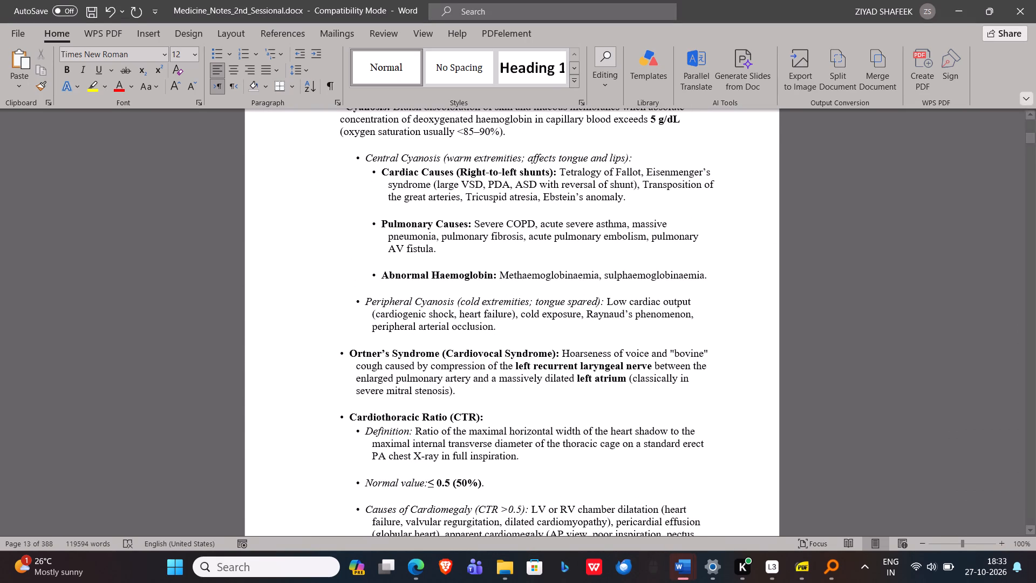
pyautogui.moveTo(1034, 140); pyautogui.dragTo(1035, 565)
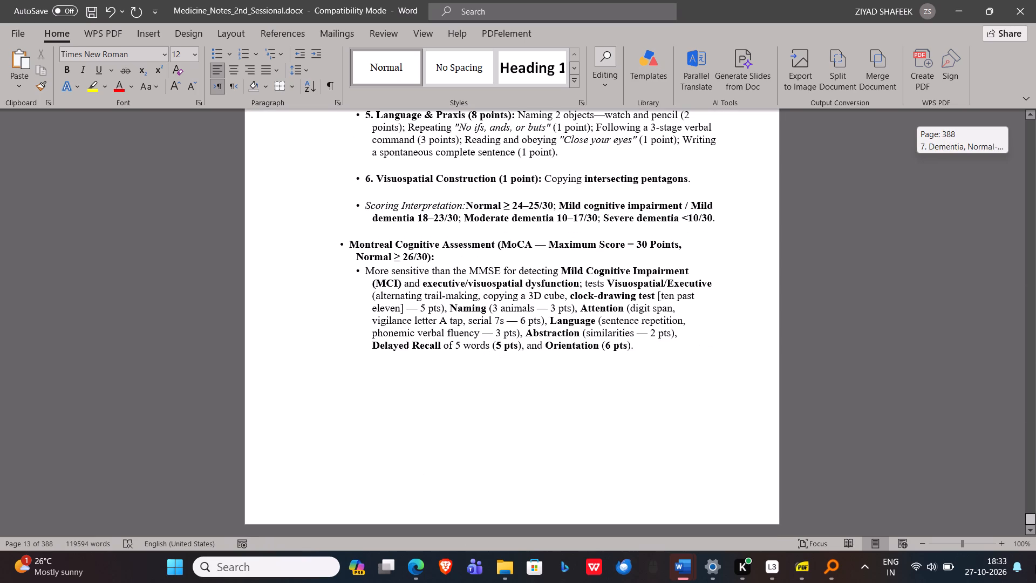
pyautogui.moveTo(1035, 565); pyautogui.dragTo(1035, 561)
pyautogui.moveTo(588, 347); pyautogui.dragTo(622, 349)
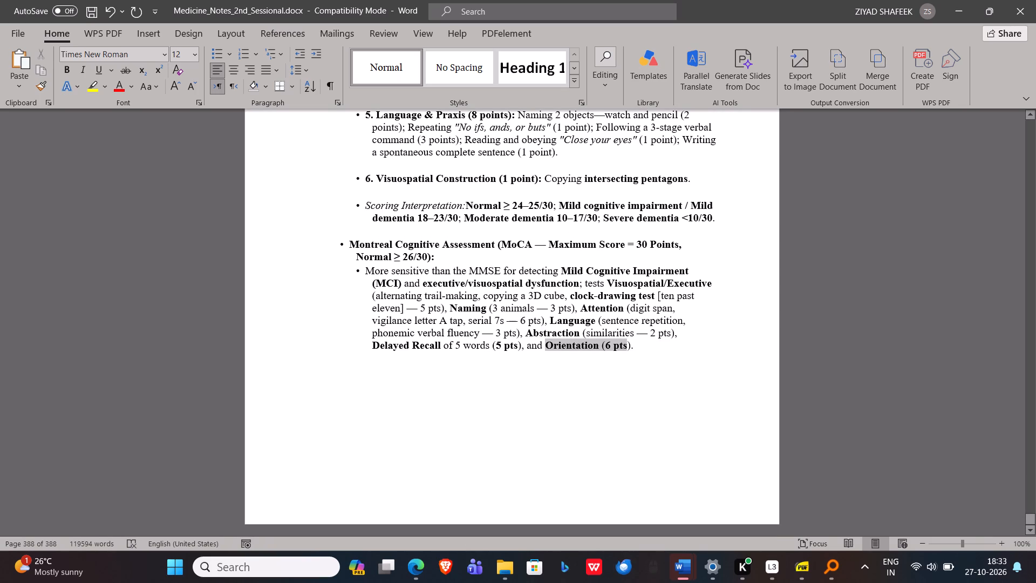
# Compare the closing MMSE and MoCA pages of medicine sessional notes v1.docx with those of Medicine_Notes_2nd_Sessional.docx.
pyautogui.hotkey('alt', 'Tab')
pyautogui.hotkey('alt', 'Tab')
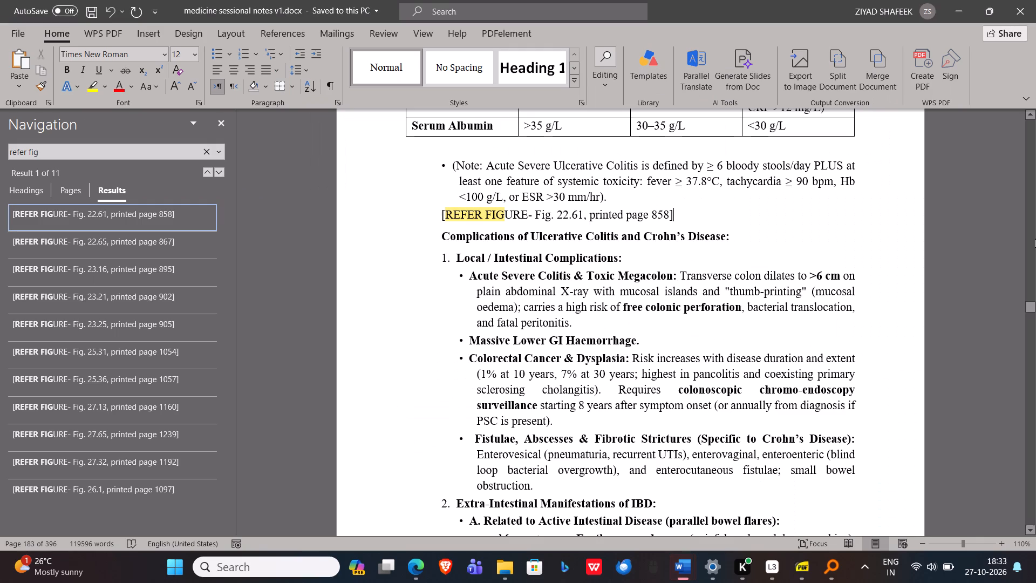
pyautogui.moveTo(1030, 311); pyautogui.dragTo(1007, 445)
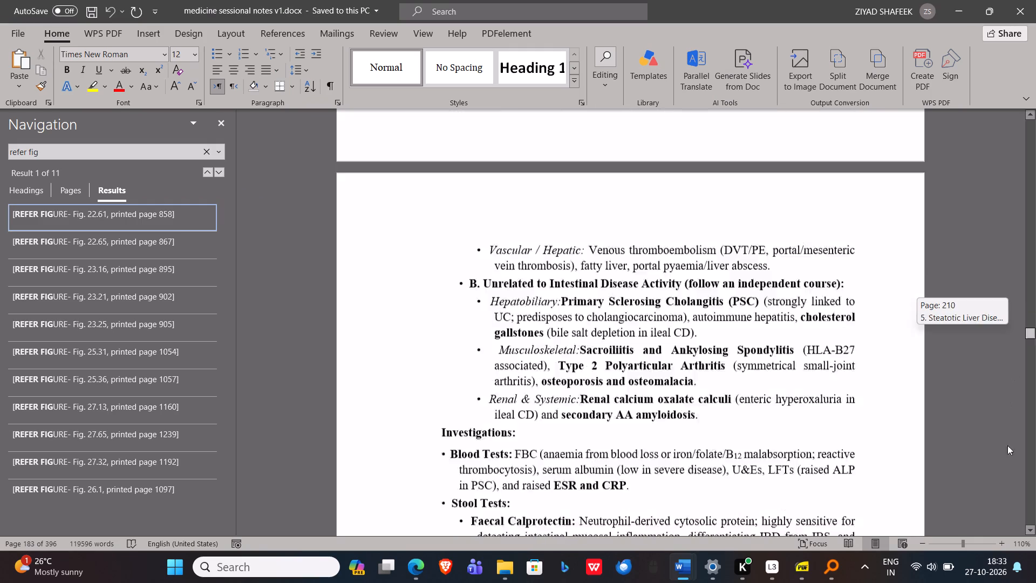
pyautogui.moveTo(1007, 445); pyautogui.dragTo(1023, 528)
pyautogui.scroll(3, 758, 364)
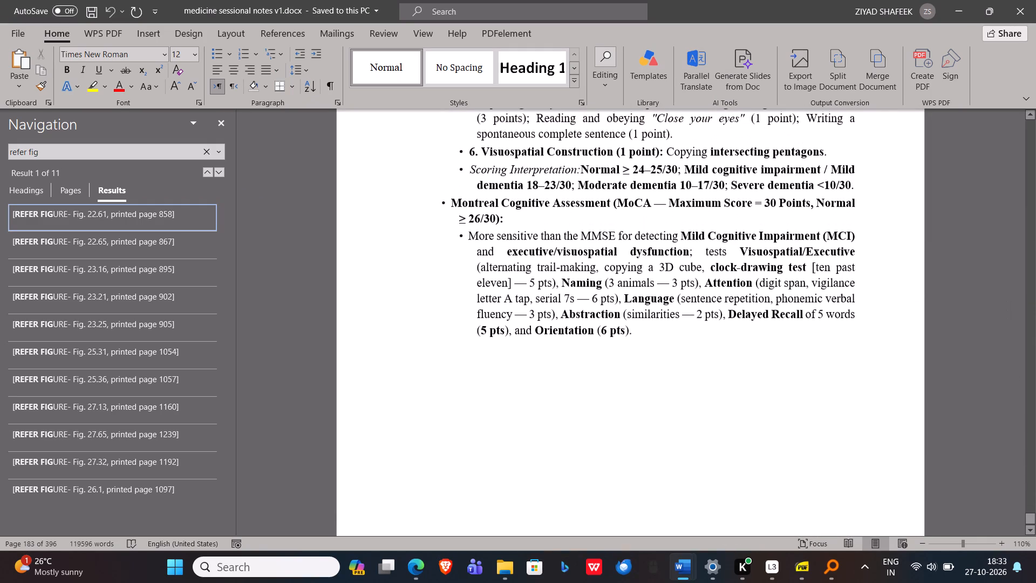
pyautogui.hotkey('alt', 'Tab')
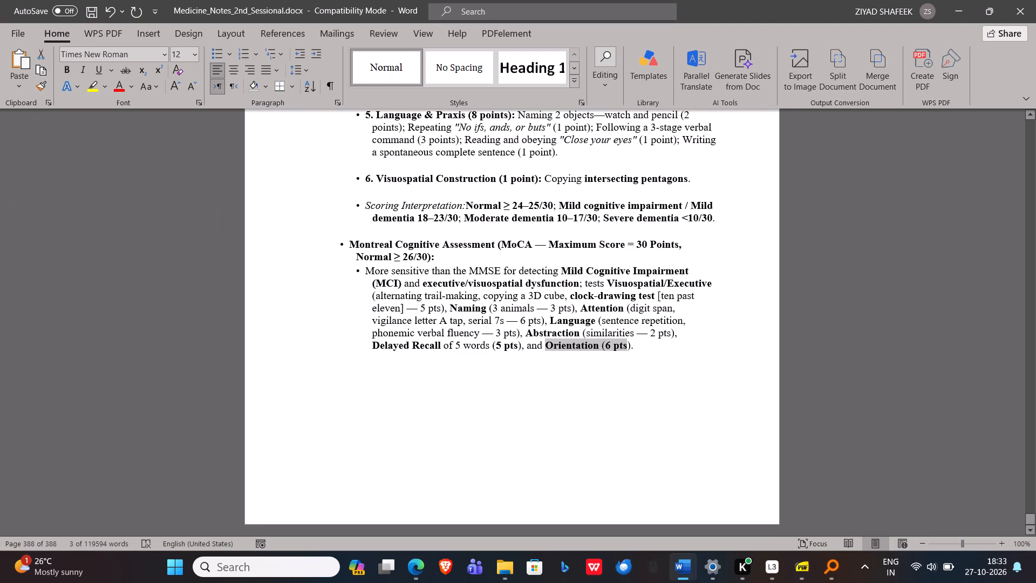
pyautogui.scroll(1, 758, 364)
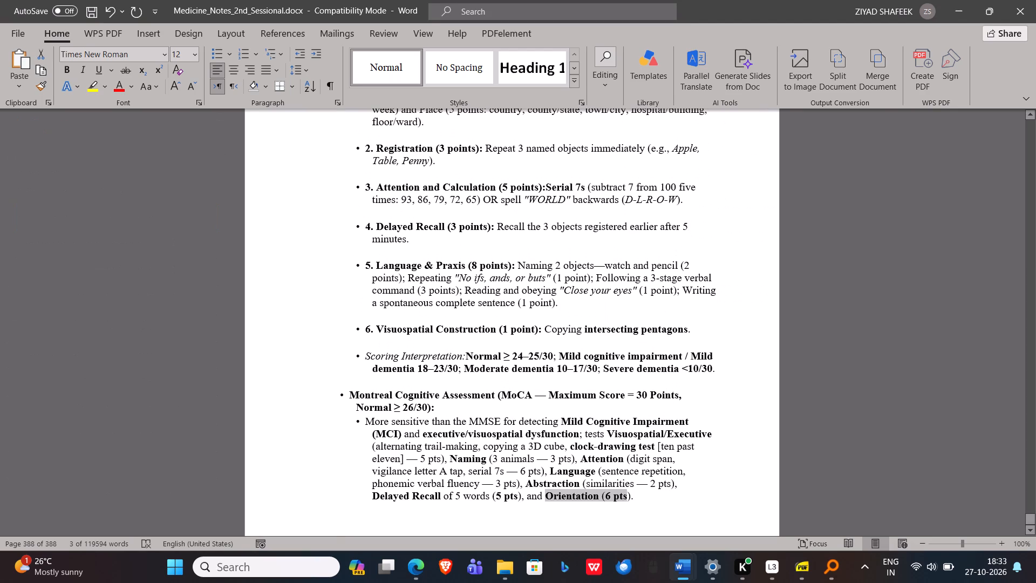
pyautogui.hotkey('alt', 'Tab')
pyautogui.hotkey('alt', 'Tab')
pyautogui.hotkey('alt', 'Tab')
pyautogui.scroll(3, 758, 364)
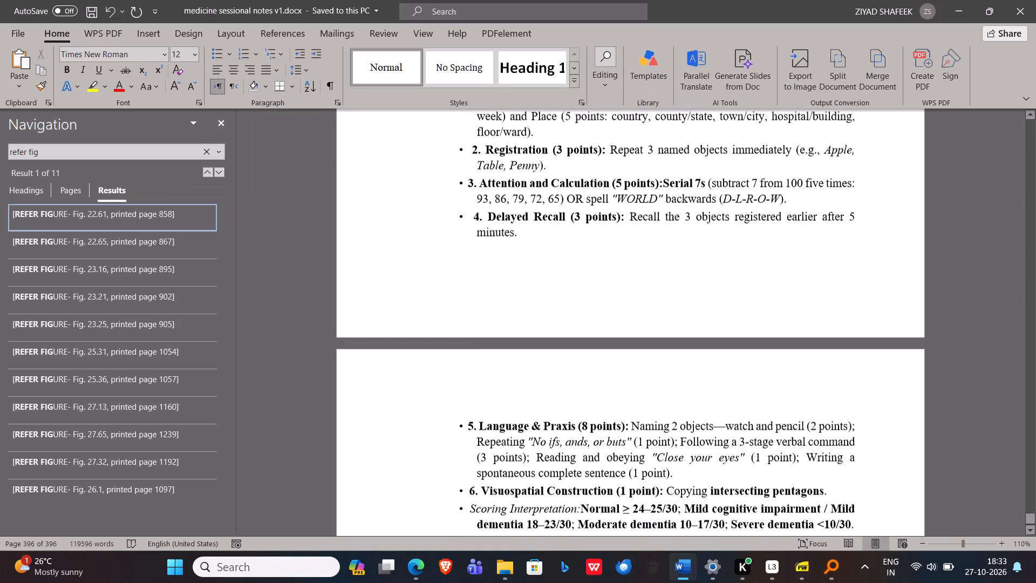
# Examine Medicine_Notes_2nd_Sessional.docx backwards from its end through the dementia, substance misuse, eating disorder and personality disorder sections.
pyautogui.hotkey('alt', 'Tab')
pyautogui.scroll(7, 758, 364)
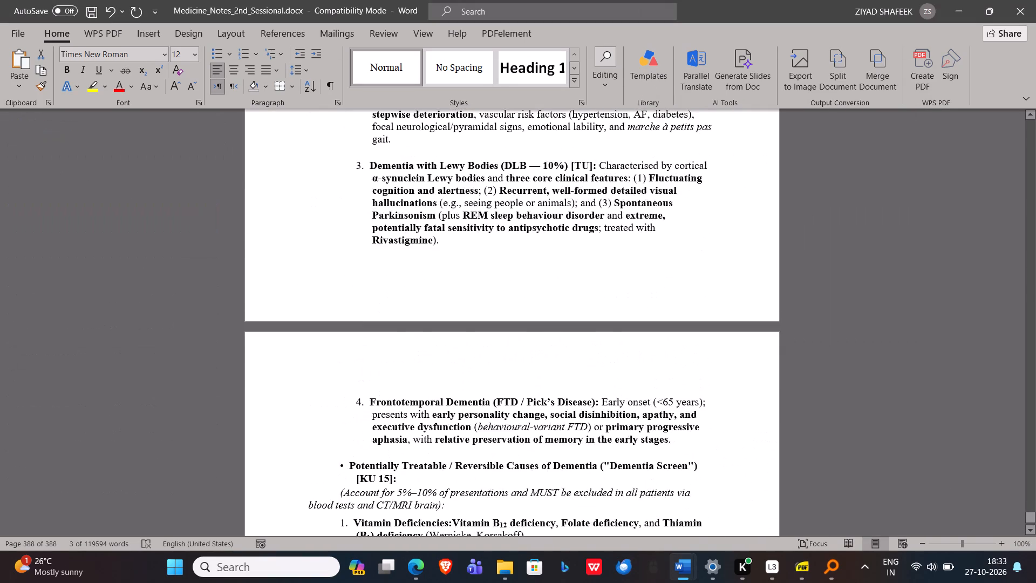
pyautogui.scroll(4, 758, 364)
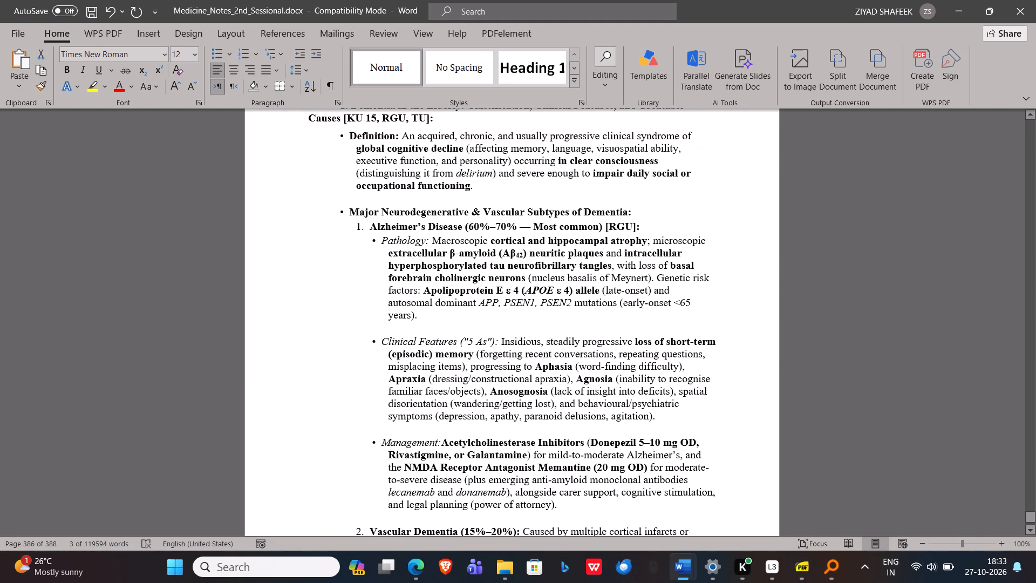
pyautogui.scroll(5, 758, 364)
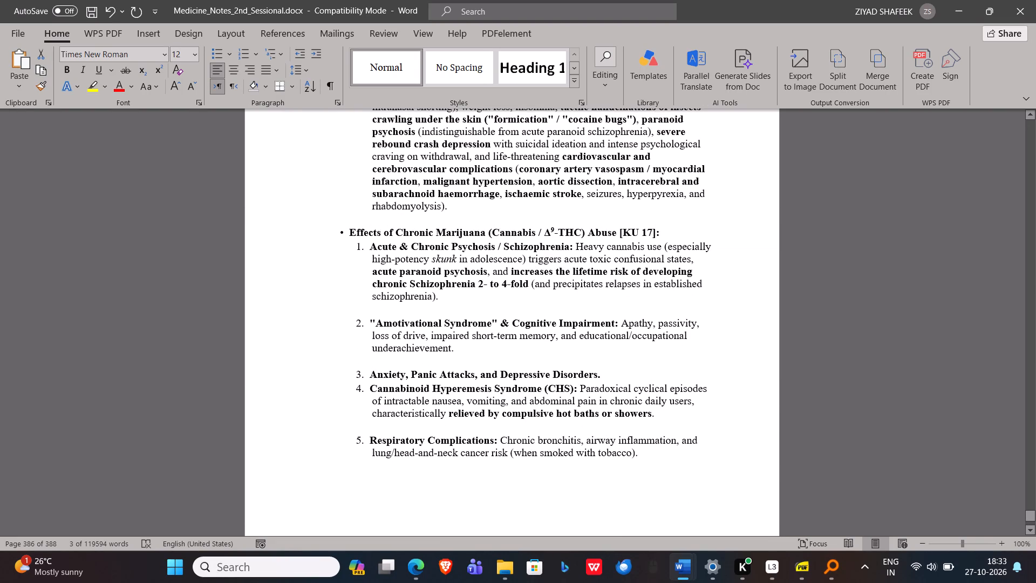
pyautogui.scroll(2, 758, 364)
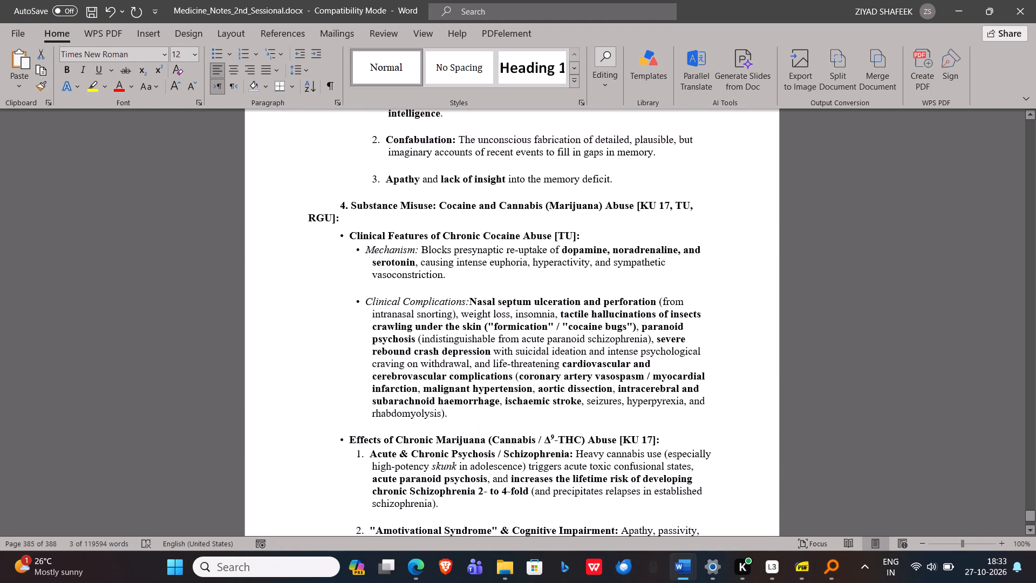
pyautogui.scroll(9, 758, 364)
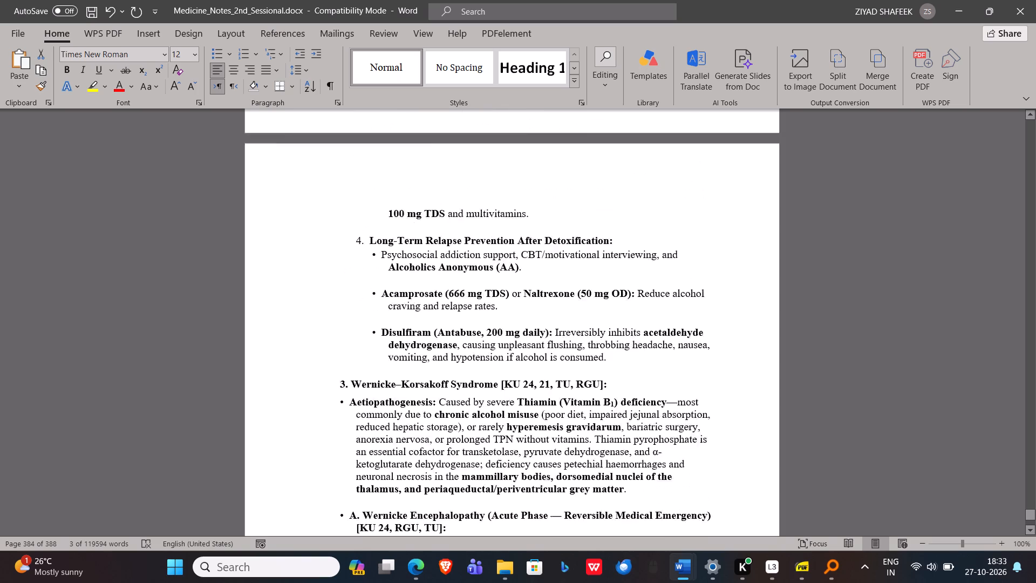
pyautogui.scroll(14, 758, 364)
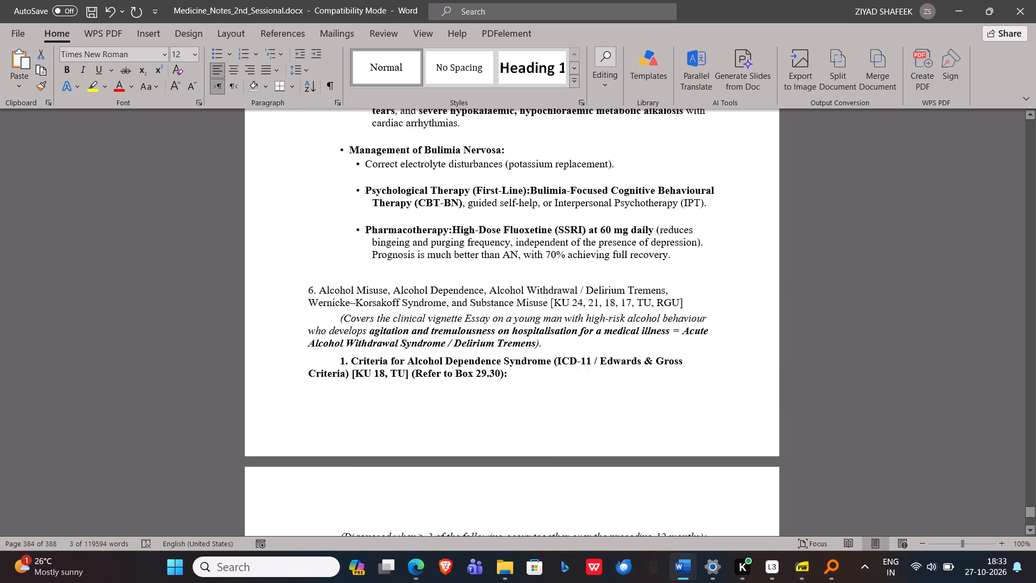
pyautogui.scroll(17, 758, 364)
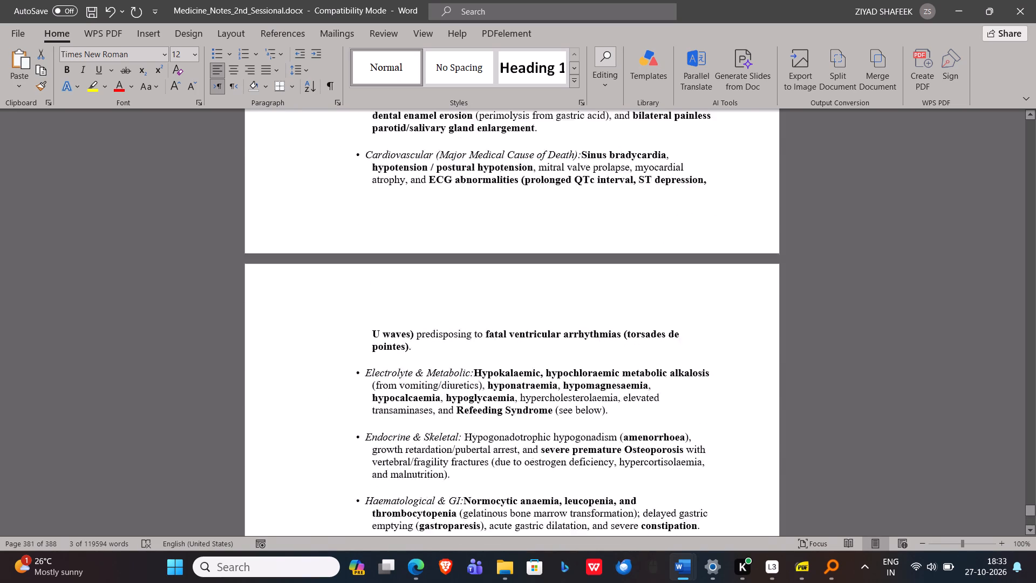
pyautogui.scroll(5, 758, 364)
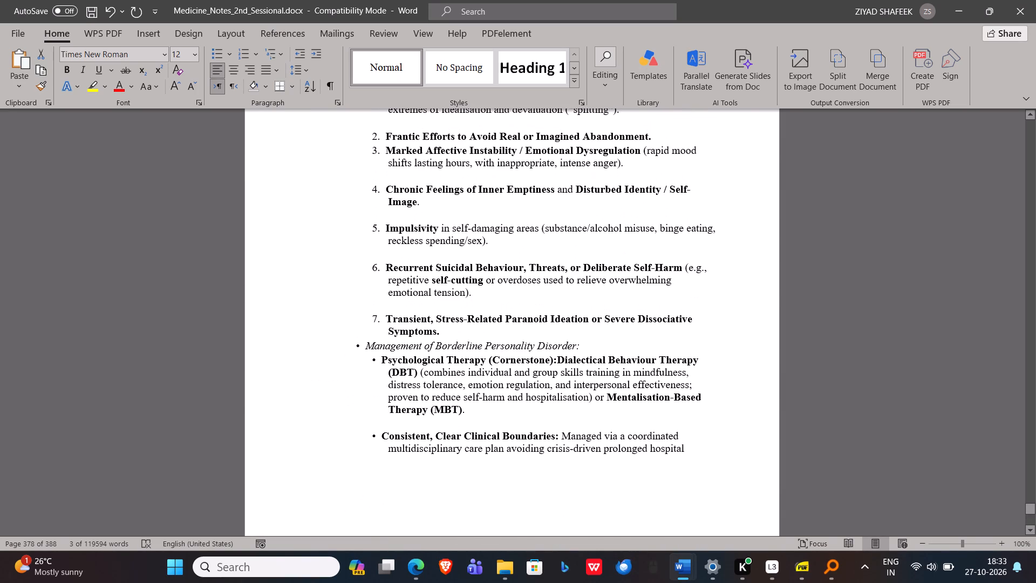
pyautogui.scroll(2, 758, 364)
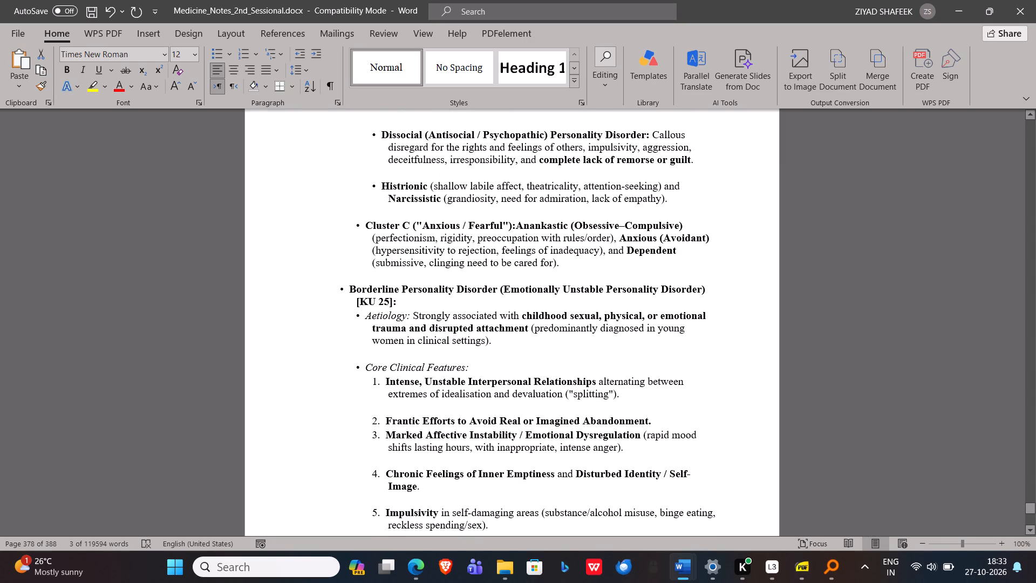
# Examine medicine sessional notes v1.docx backwards from the cognitive screening section through the dementia, cannabis and Wernicke–Korsakoff notes.
pyautogui.hotkey('alt', 'Tab')
pyautogui.scroll(2, 758, 364)
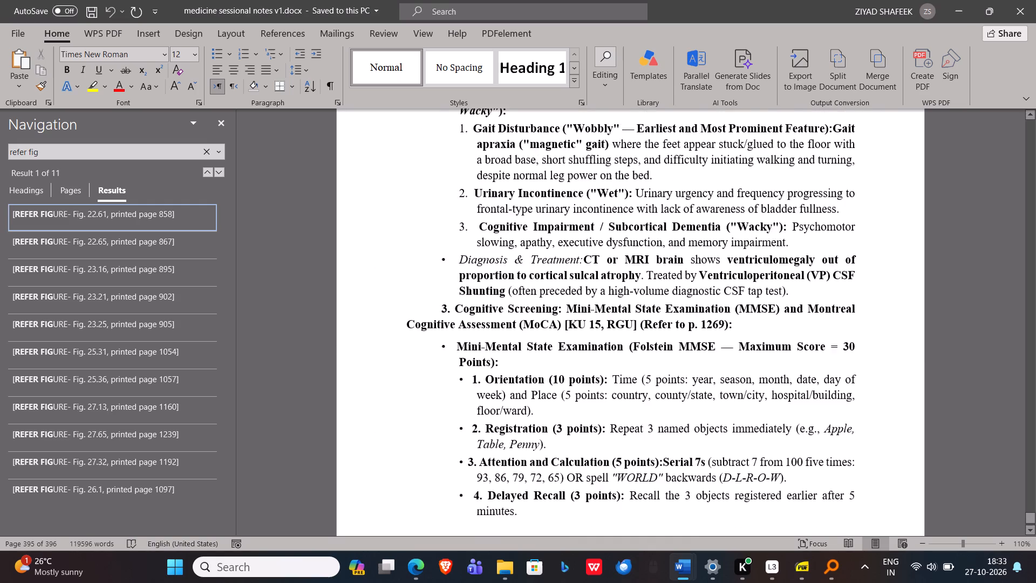
pyautogui.scroll(1, 758, 364)
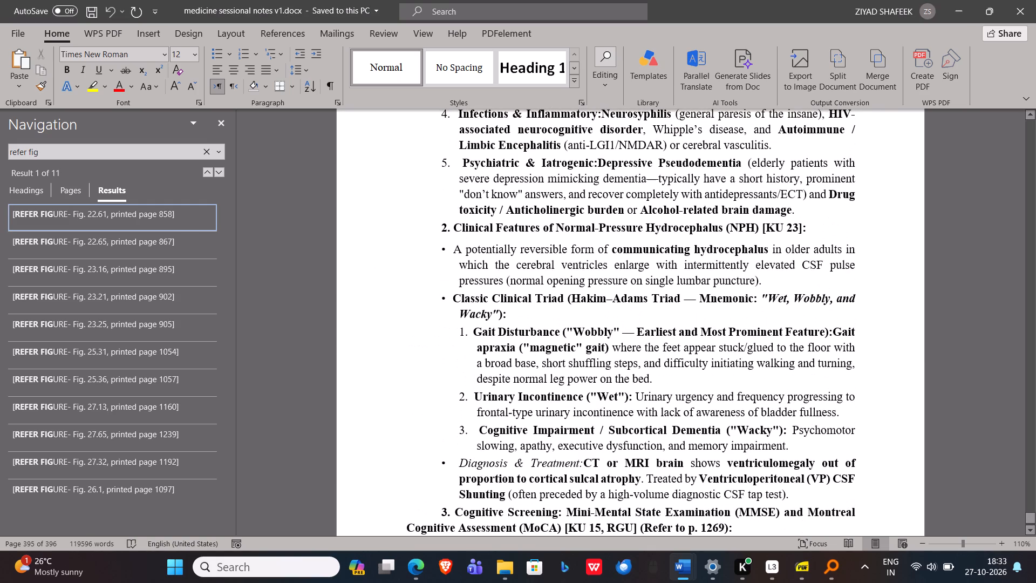
pyautogui.scroll(4, 758, 364)
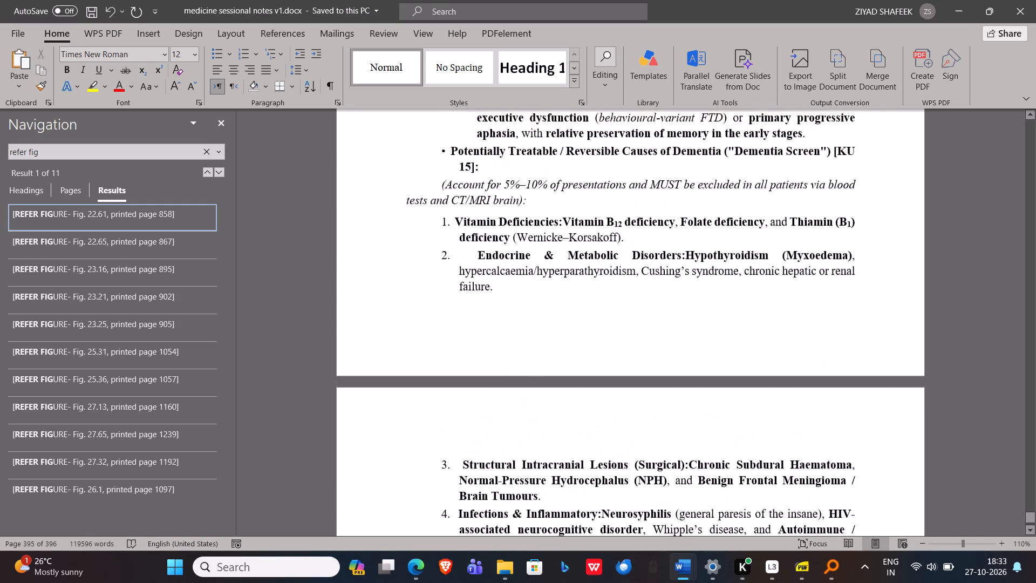
pyautogui.scroll(11, 758, 364)
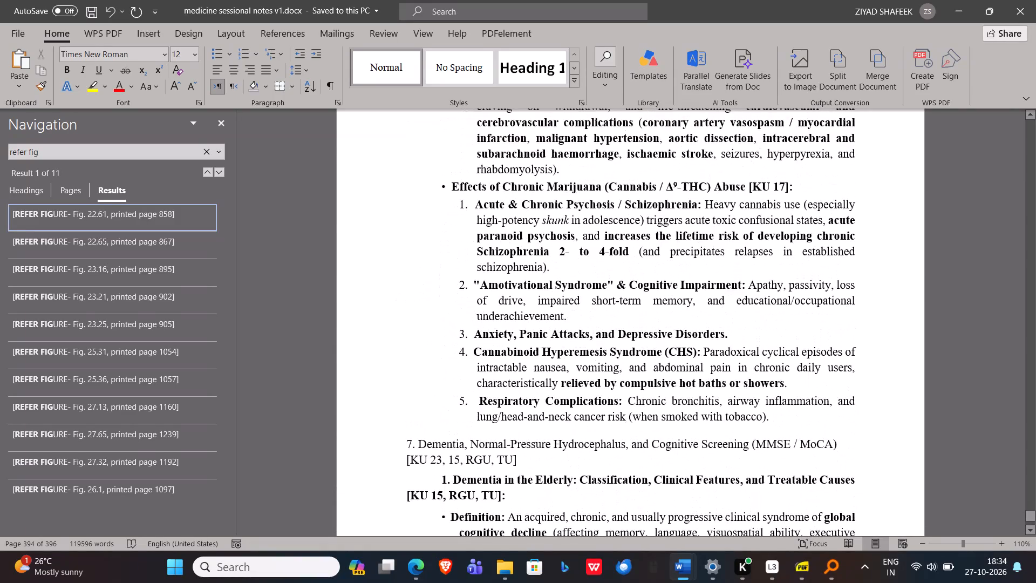
pyautogui.scroll(8, 758, 364)
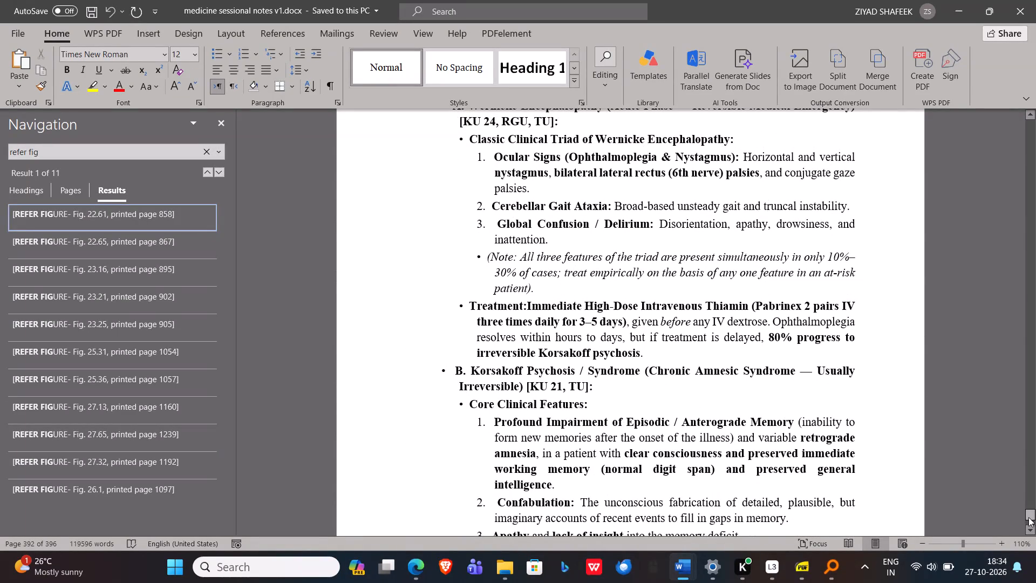
# Look through the proximal myopathy and myasthenia gravis sections of medicine sessional notes v1.docx.
pyautogui.moveTo(1029, 517); pyautogui.dragTo(1035, 437)
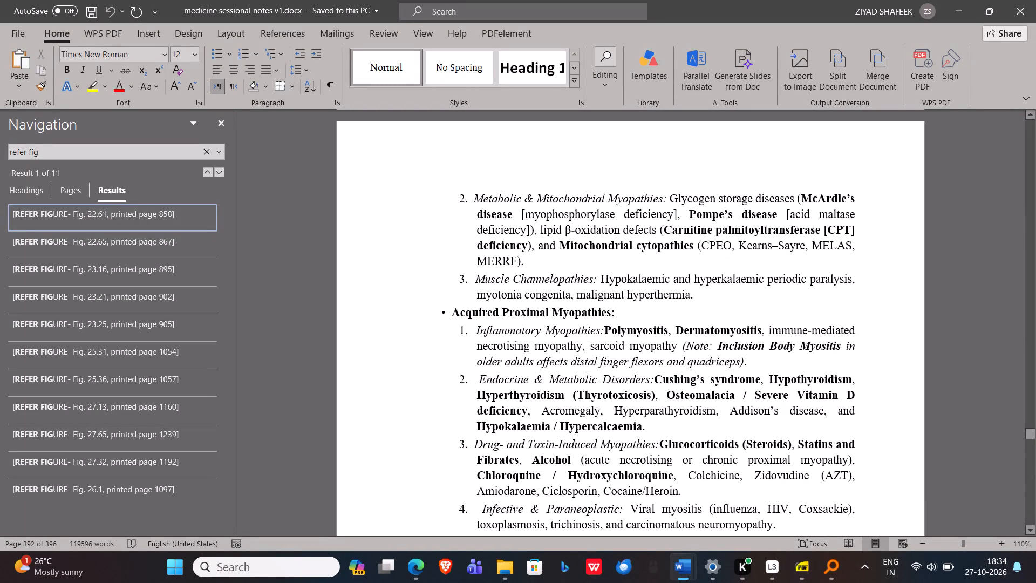
pyautogui.click(723, 373)
pyautogui.click(708, 370)
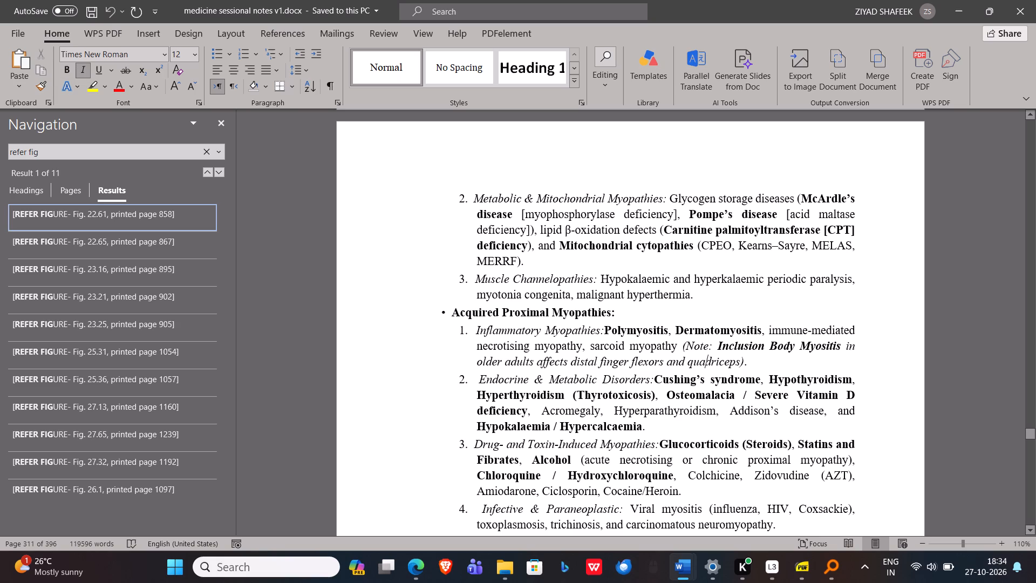
pyautogui.press('Up')
pyautogui.press('Up')
pyautogui.press('Up')
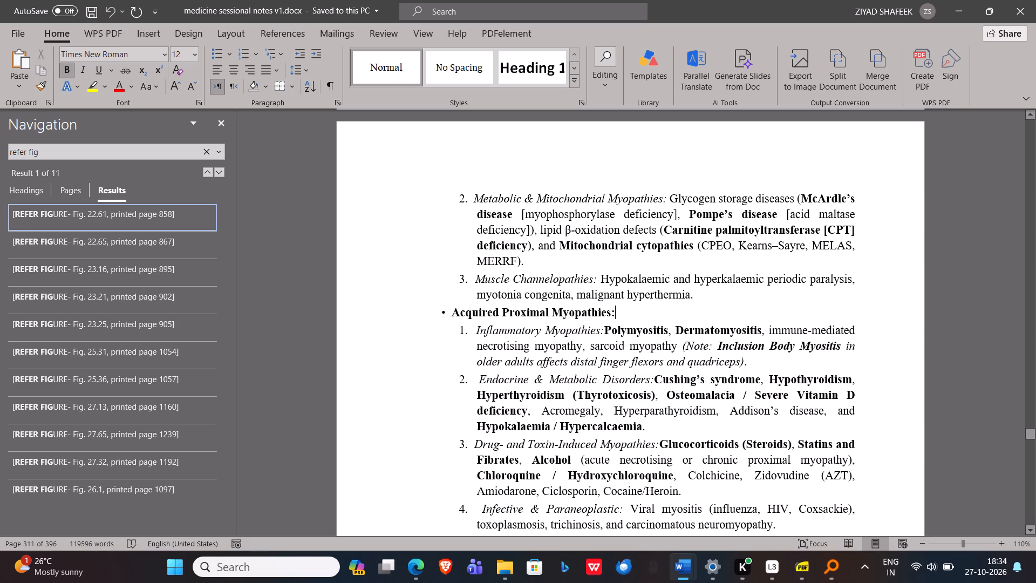
pyautogui.press('Up')
pyautogui.press('Up')
pyautogui.press('Up')
pyautogui.press('Up')
pyautogui.press('Up')
pyautogui.scroll(3, 652, 377)
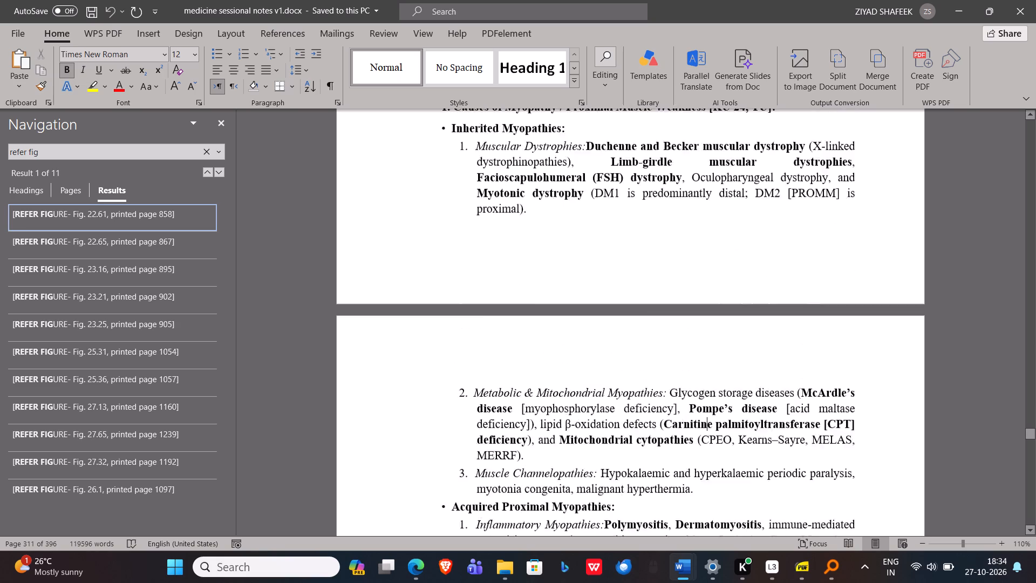
pyautogui.scroll(8, 652, 377)
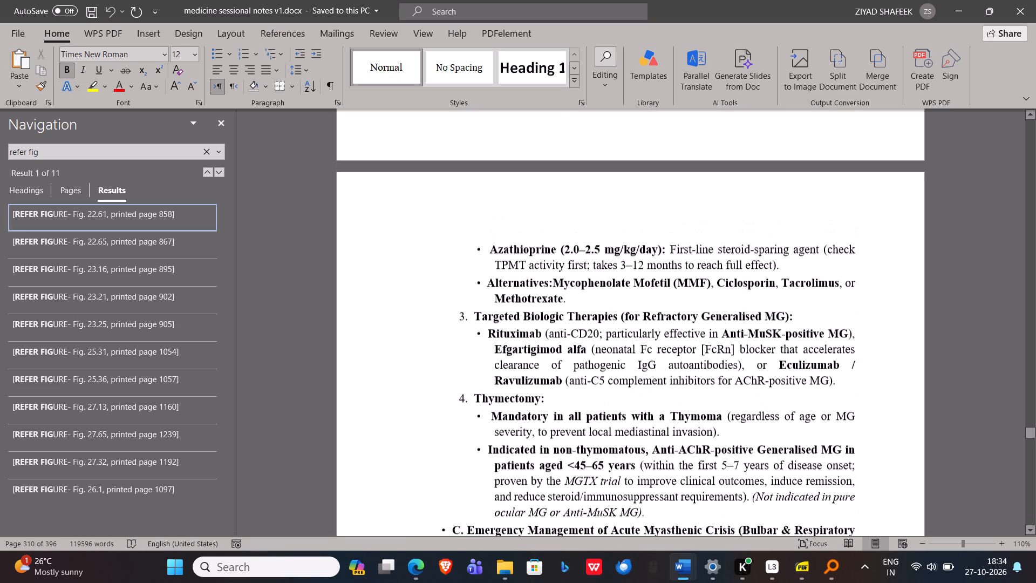
pyautogui.scroll(6, 652, 377)
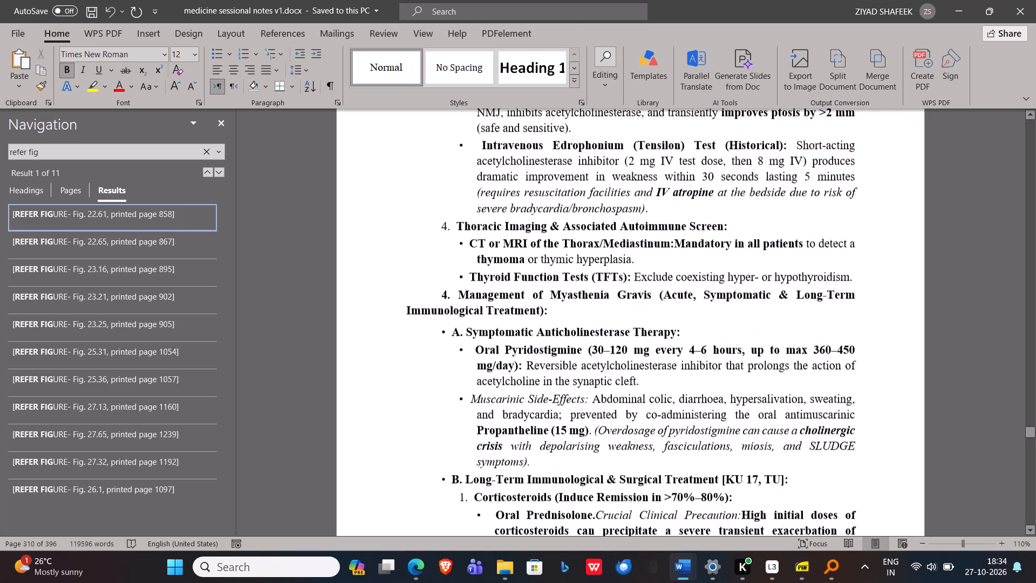
pyautogui.scroll(2, 652, 377)
# Switch to Medicine_Notes_2nd_Sessional.docx and look over its personality disorder and somatoform disorder pages.
pyautogui.hotkey('alt', 'Tab')
pyautogui.scroll(2, 652, 377)
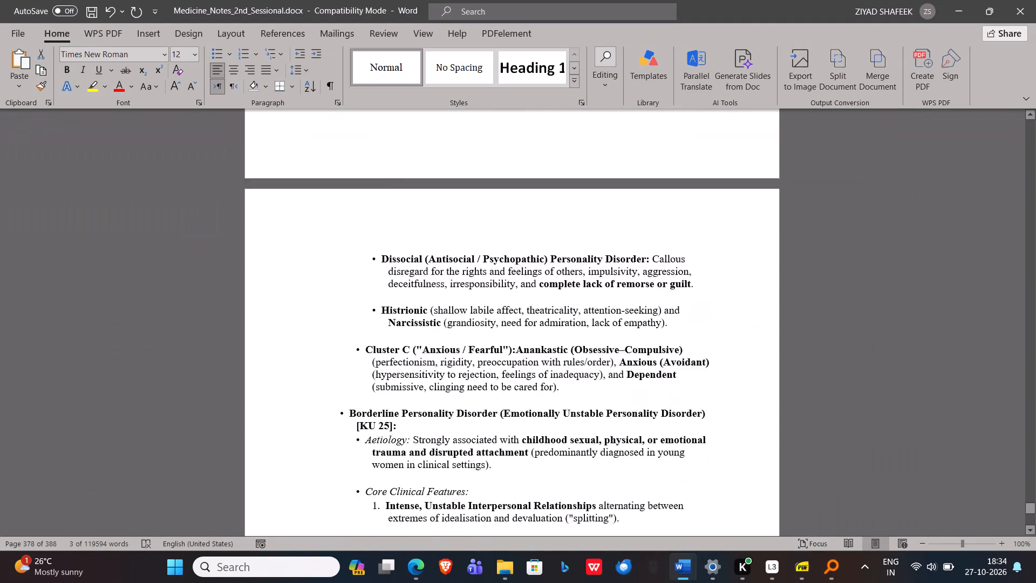
pyautogui.scroll(6, 652, 377)
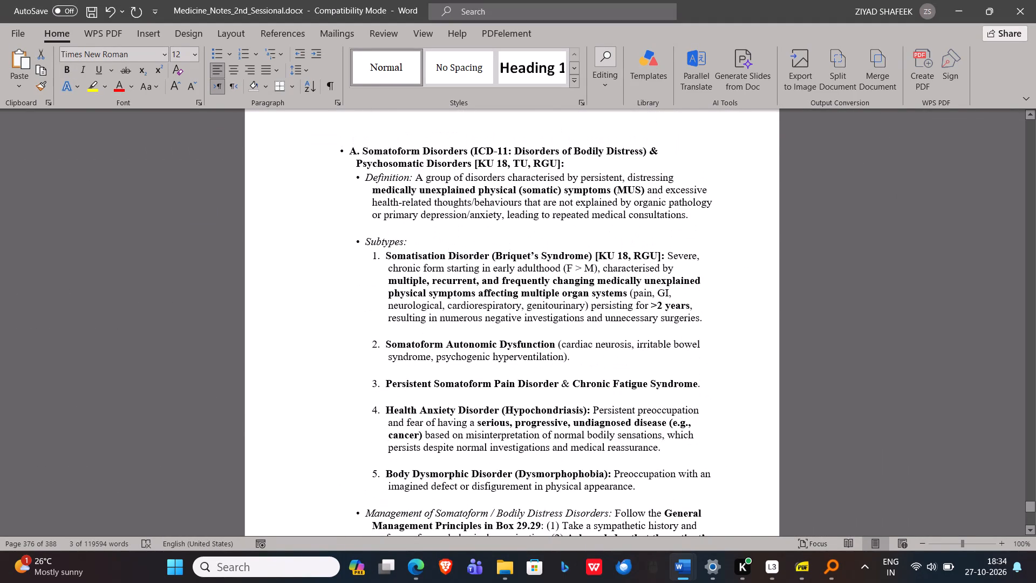
pyautogui.hotkey('alt', 'Tab')
pyautogui.moveTo(680, 355); pyautogui.dragTo(636, 302)
pyautogui.hotkey('alt', 'Tab')
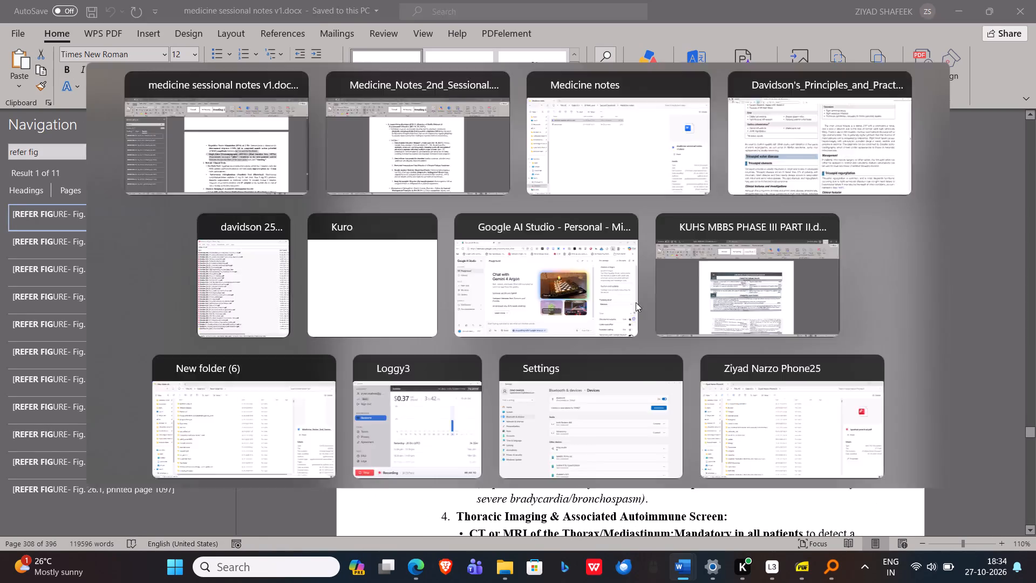
pyautogui.moveTo(636, 301); pyautogui.dragTo(577, 252)
pyautogui.click(577, 260)
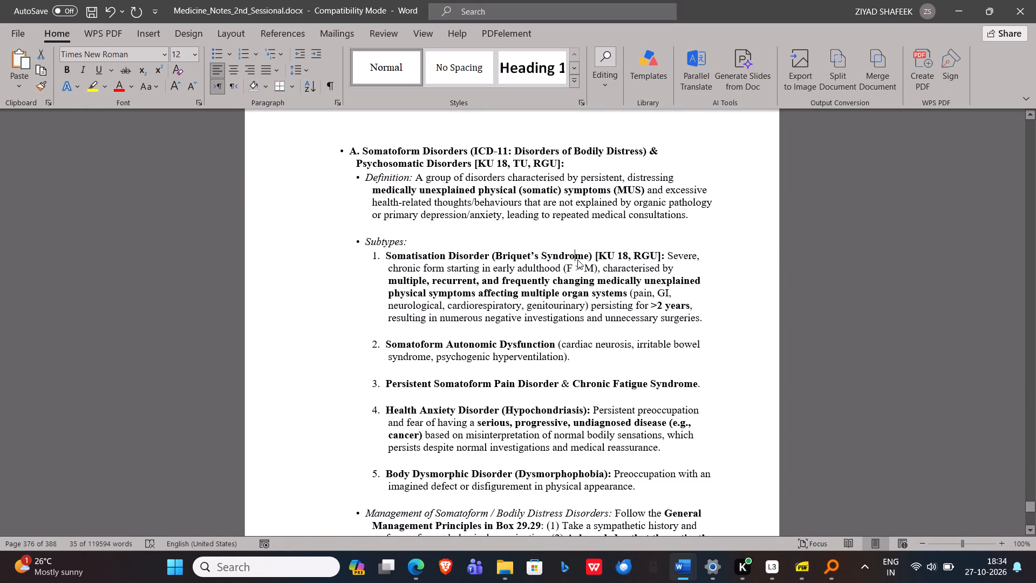
pyautogui.click(551, 374)
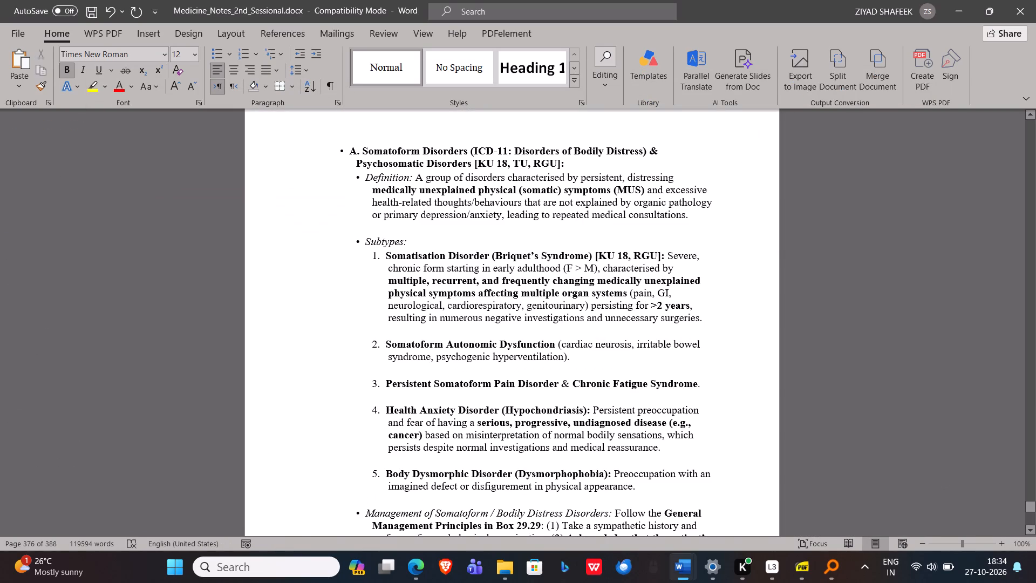
# Return to medicine sessional notes v1.docx and look backwards from myasthenia gravis through facial palsy and Guillain–Barré to the tetanus notes.
pyautogui.hotkey('alt', 'Tab')
pyautogui.scroll(7, 551, 374)
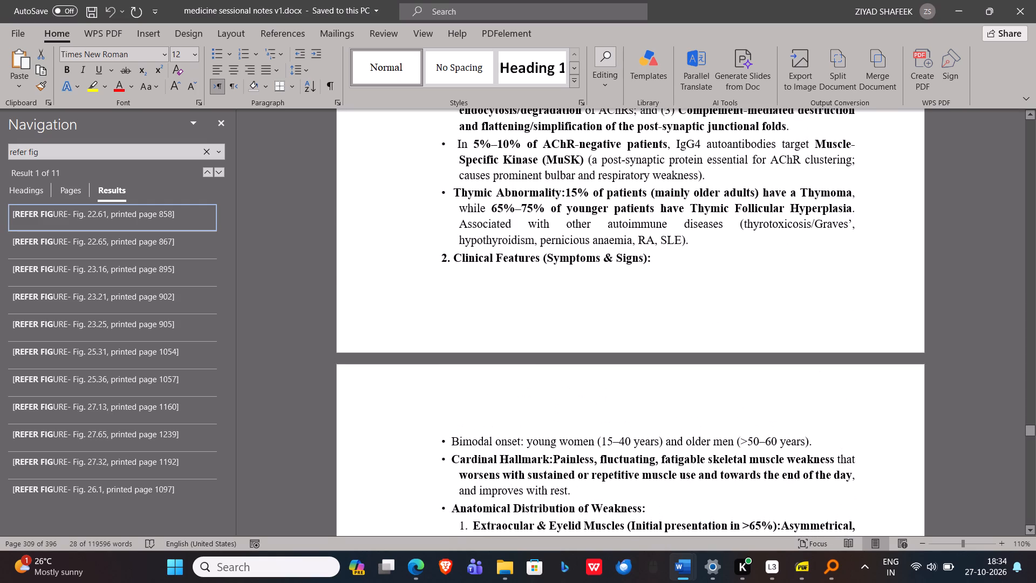
pyautogui.scroll(7, 551, 374)
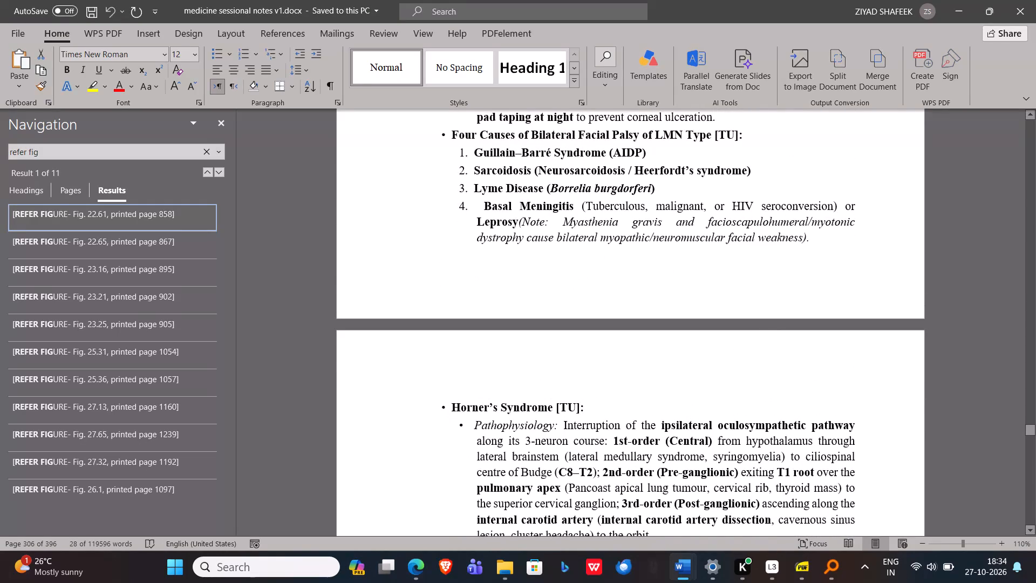
pyautogui.scroll(6, 551, 374)
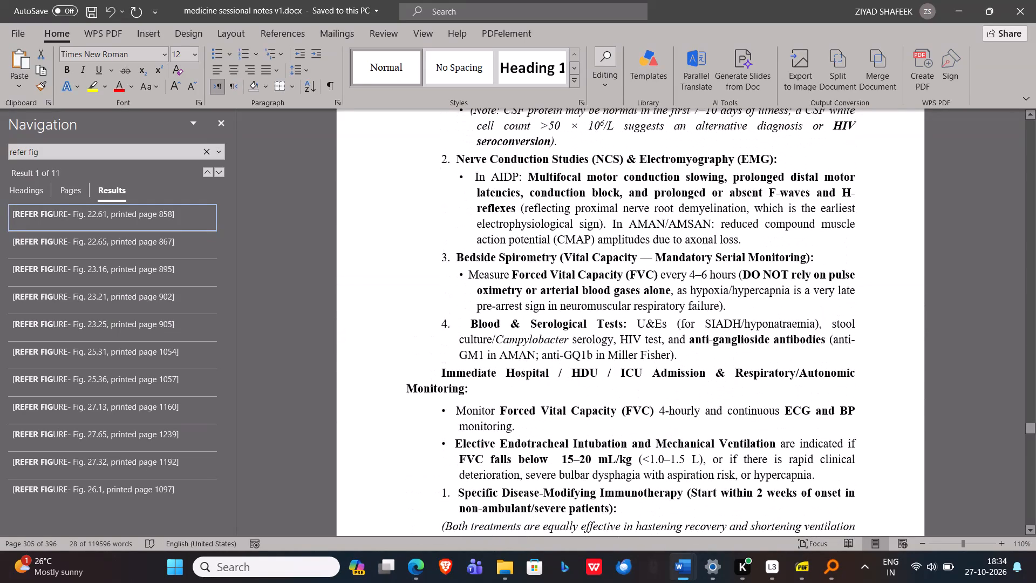
pyautogui.scroll(20, 551, 374)
pyautogui.scroll(20, 551, 374)
pyautogui.scroll(5, 551, 374)
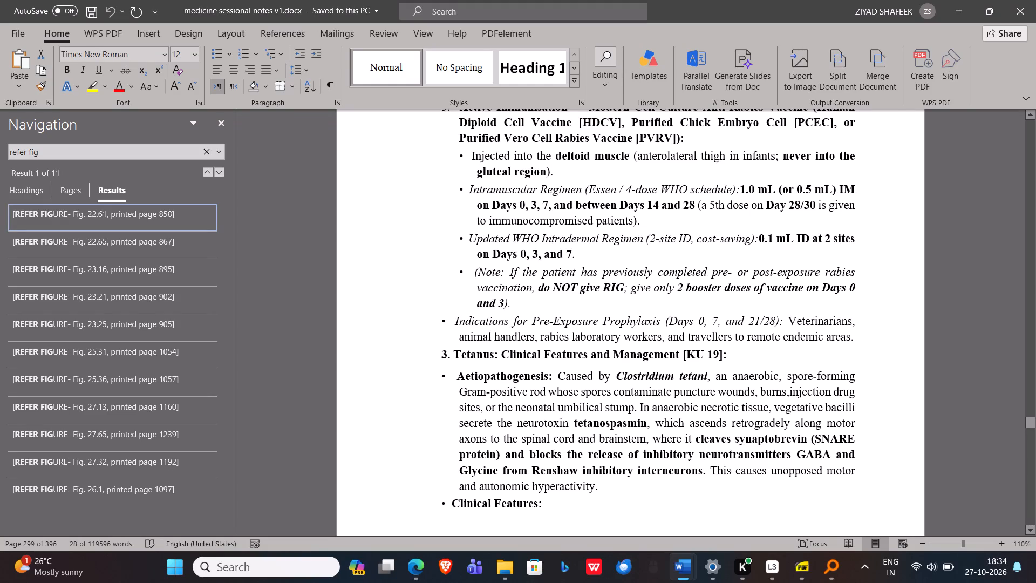
# Search medicine sessional notes v1.docx from its beginning for "refer fig" and go to the Fig. 22.61 placeholder.
pyautogui.moveTo(1035, 418); pyautogui.dragTo(1035, 58)
pyautogui.click(750, 282)
pyautogui.hotkey('ctrl', 'f')
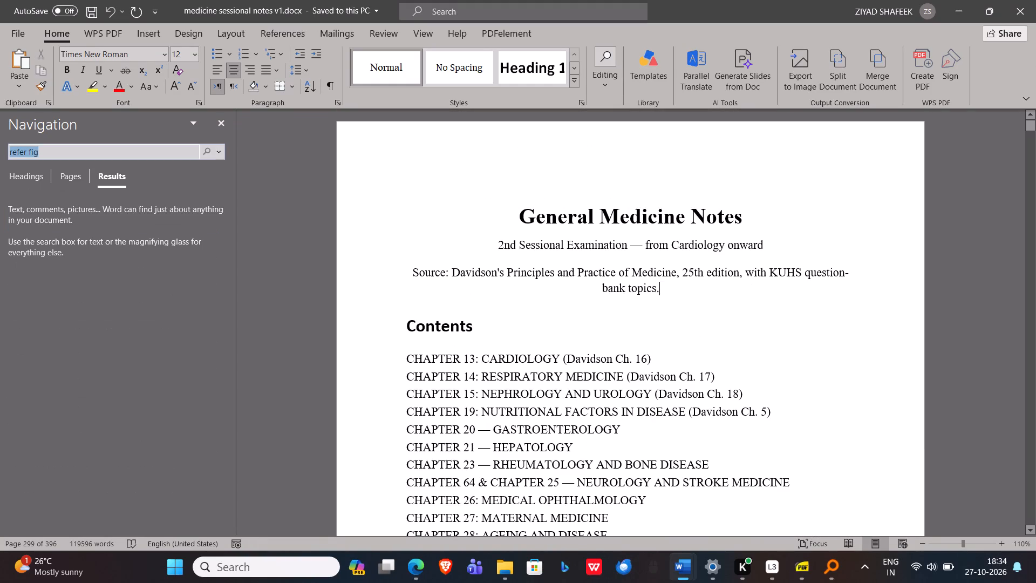
pyautogui.press('Return')
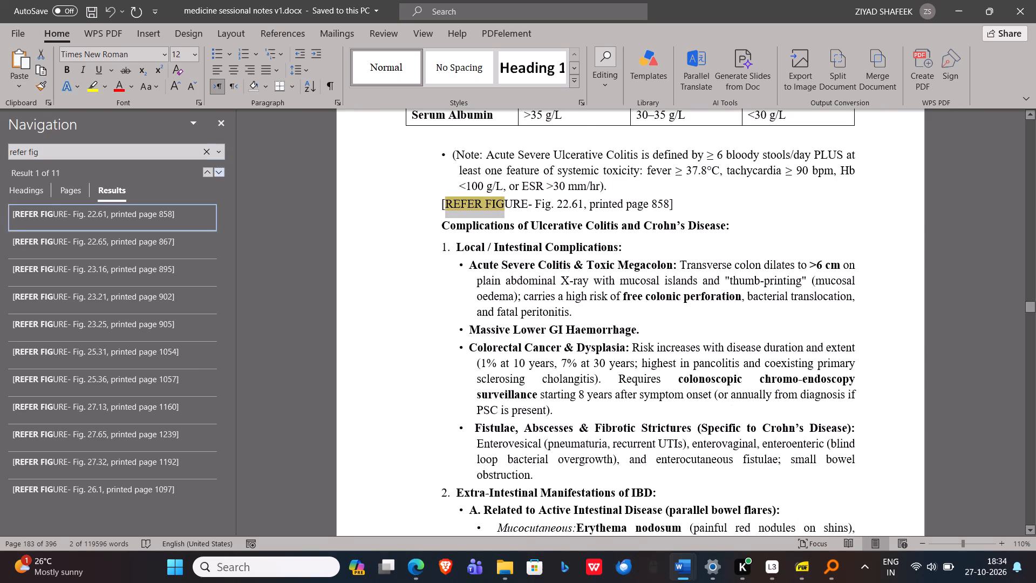
# Switch to the Davidson's textbook PDF and search for 22.61 until the Fig. 22.61 caption is reached.
pyautogui.hotkey('alt', 'Tab')
pyautogui.hotkey('alt', 'Tab')
pyautogui.hotkey('alt', 'Tab')
pyautogui.hotkey('alt', 'Tab')
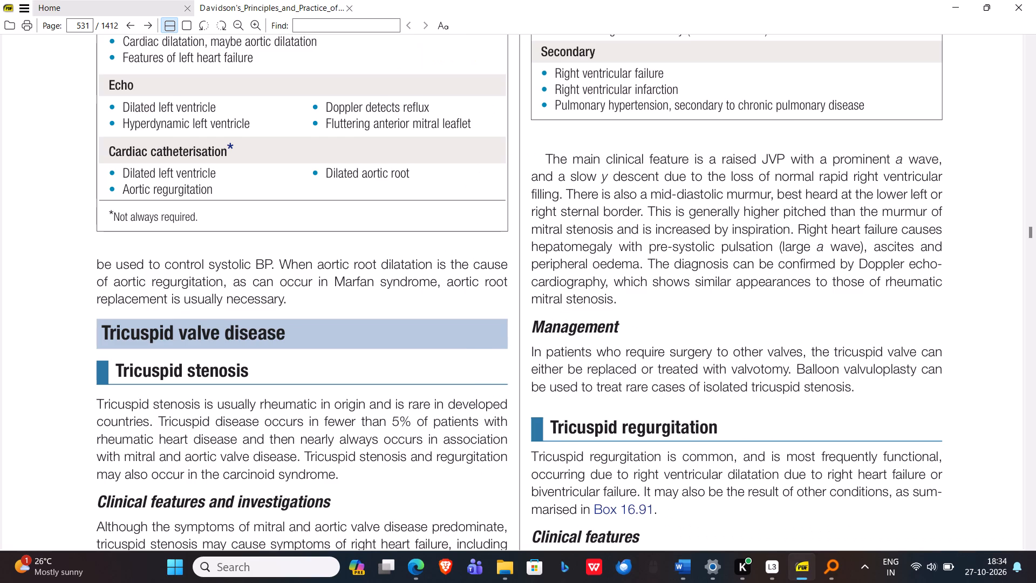
pyautogui.hotkey('alt', 'Tab')
pyautogui.click(725, 344)
pyautogui.hotkey('ctrl', 'f')
pyautogui.write('22.61')
pyautogui.press('Return')
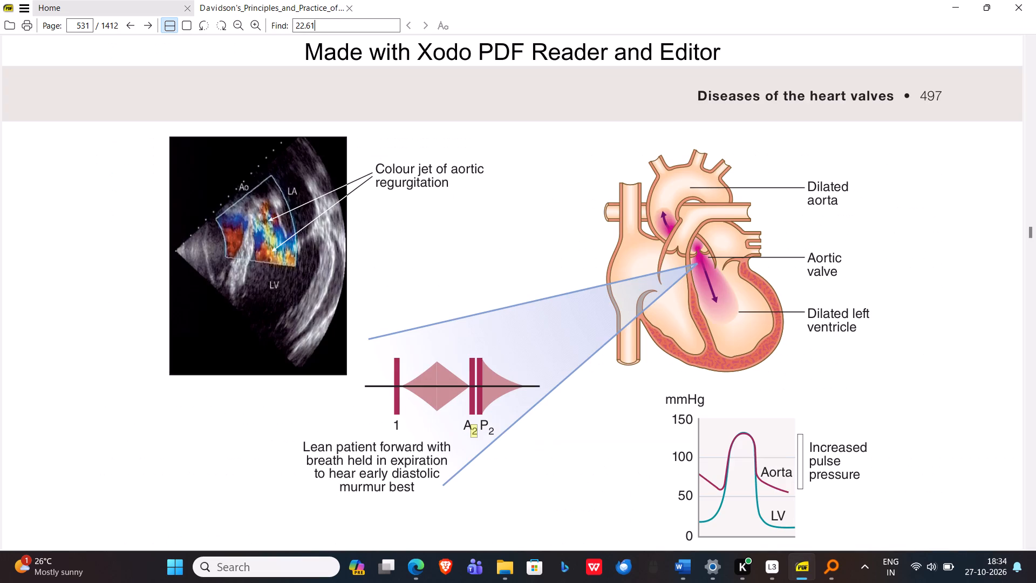
pyautogui.press('Return')
pyautogui.keyDown('ctrl'); pyautogui.scroll(-2, 751, 470); pyautogui.keyUp('ctrl')
pyautogui.scroll(-1, 751, 470)
pyautogui.press('Return')
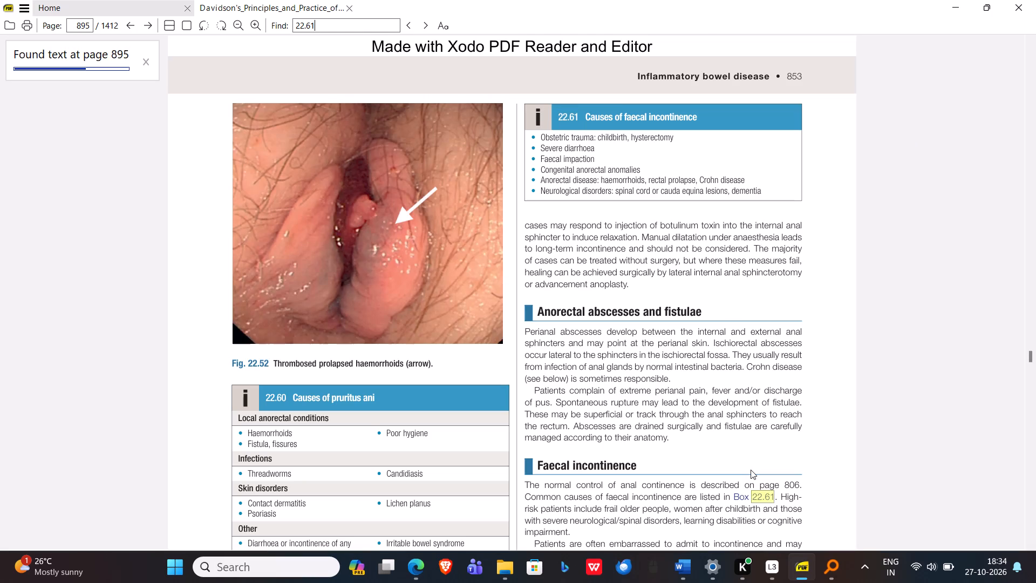
pyautogui.press('Return')
pyautogui.press('Return')
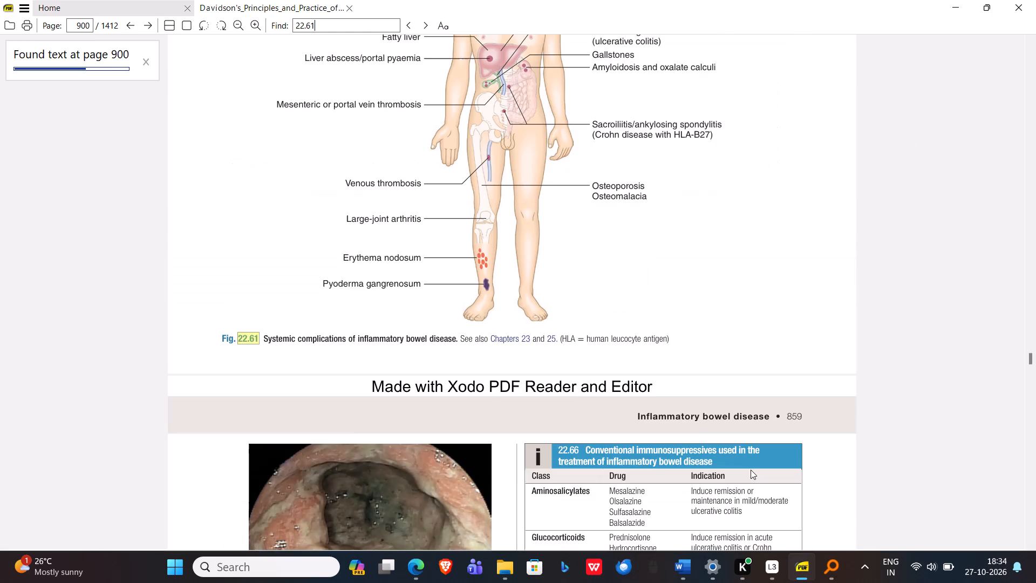
# Capture a screen snip of the whole Fig. 22.61 illustration together with its caption.
pyautogui.scroll(1, 751, 470)
pyautogui.click(807, 413)
pyautogui.hscroll(1, 807, 413)
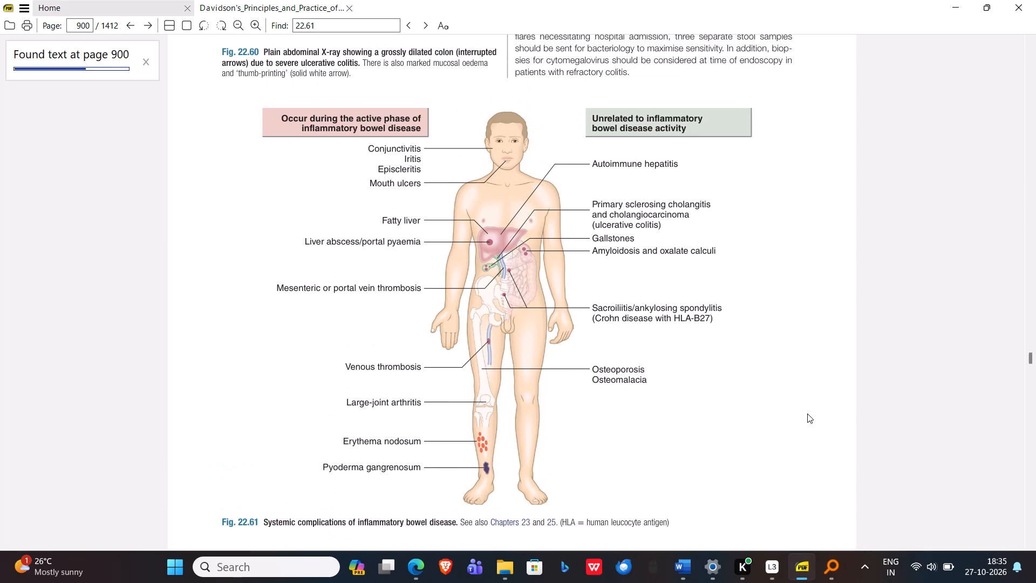
pyautogui.hscroll(1, 807, 413)
pyautogui.press('shift+super+s')
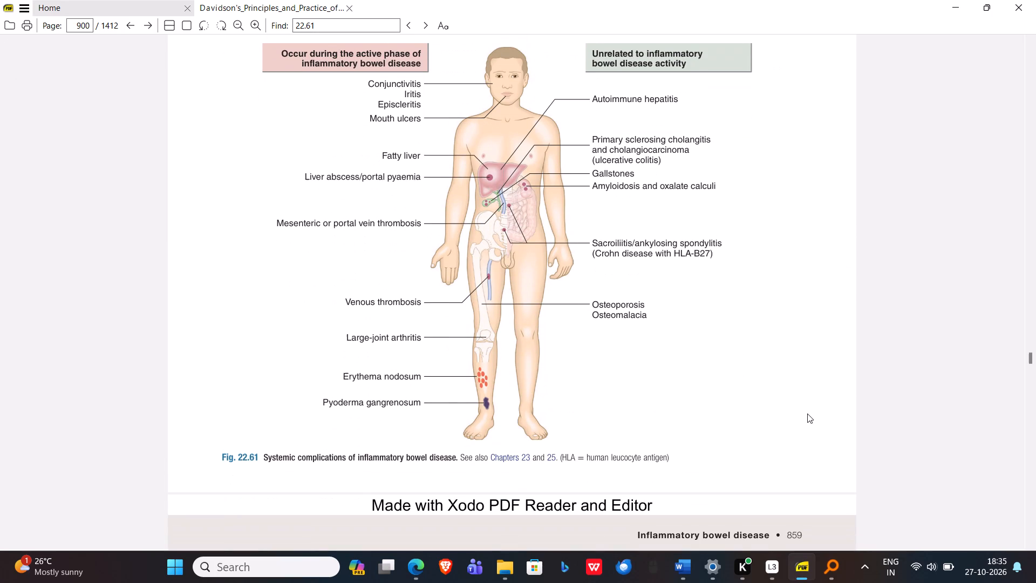
pyautogui.moveTo(196, 37); pyautogui.dragTo(456, 203)
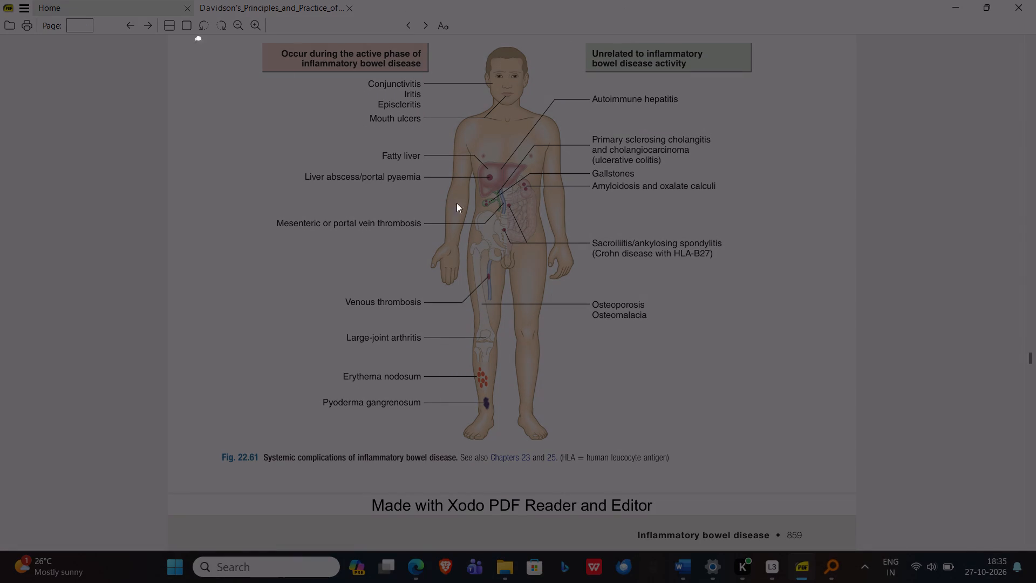
pyautogui.moveTo(456, 203); pyautogui.dragTo(823, 472)
# Replace the "[REFER FIGURE- Fig. 22.61, printed page 858]" placeholder in medicine sessional notes v1.docx with the captured figure.
pyautogui.hotkey('alt', 'Tab')
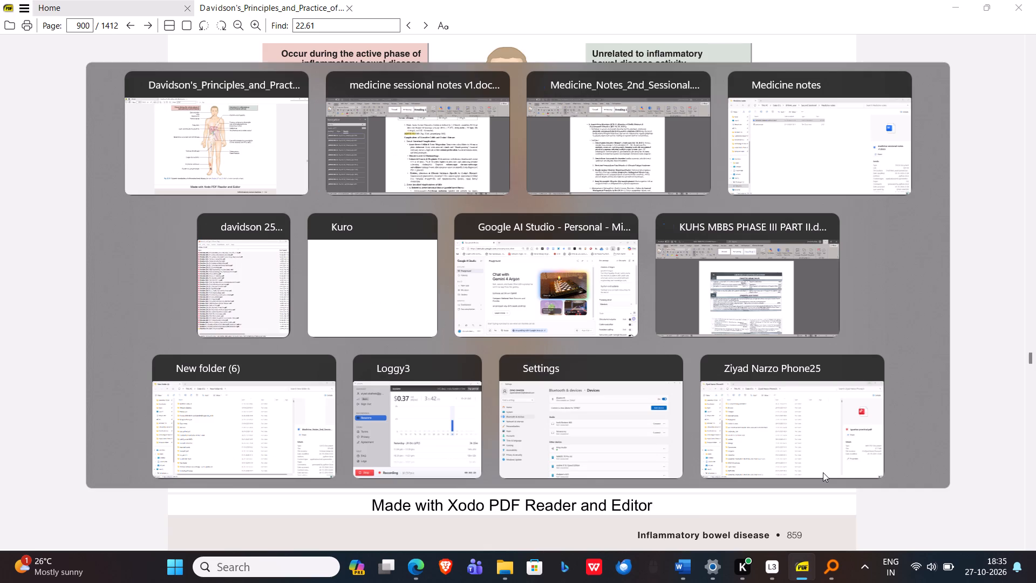
pyautogui.moveTo(718, 206); pyautogui.dragTo(709, 206)
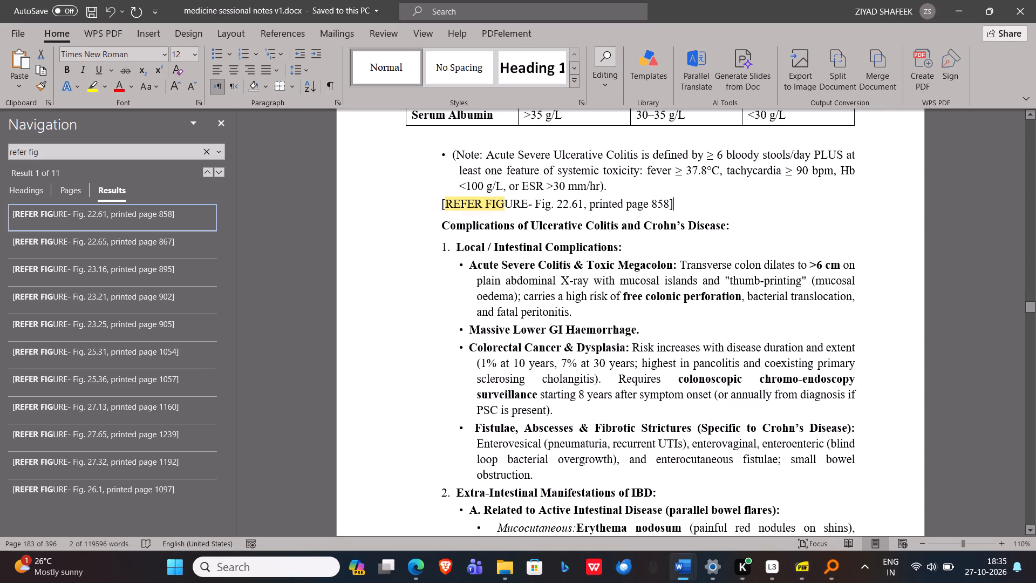
pyautogui.moveTo(709, 206); pyautogui.dragTo(417, 209)
pyautogui.hotkey('ctrl', 'v')
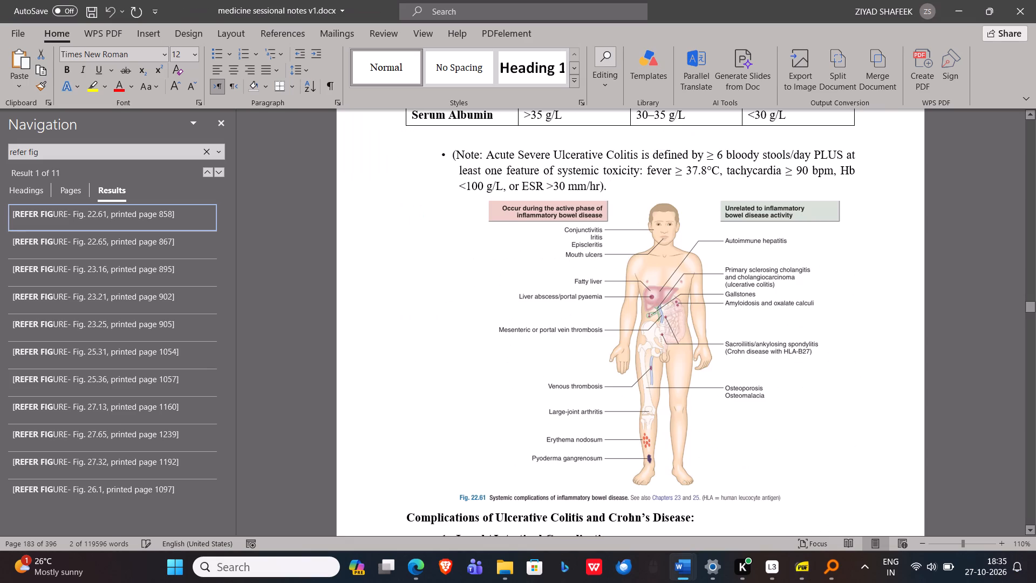
pyautogui.click(696, 364)
pyautogui.scroll(-1, 696, 364)
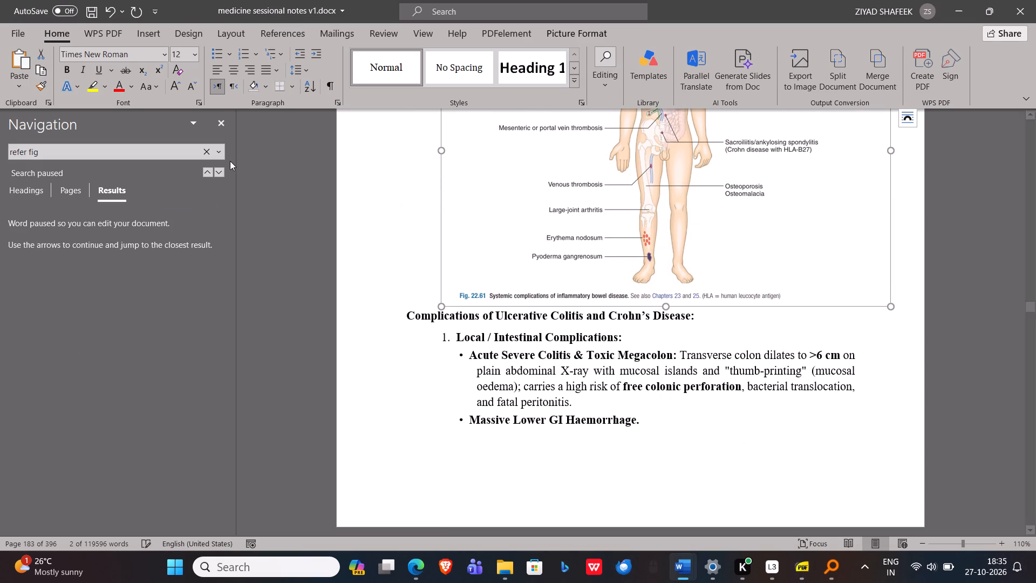
# Go to the next "refer fig" placeholder, Fig. 22.65, and search the Davidson's PDF for 22.65 to bring the full flowchart into view.
pyautogui.click(220, 172)
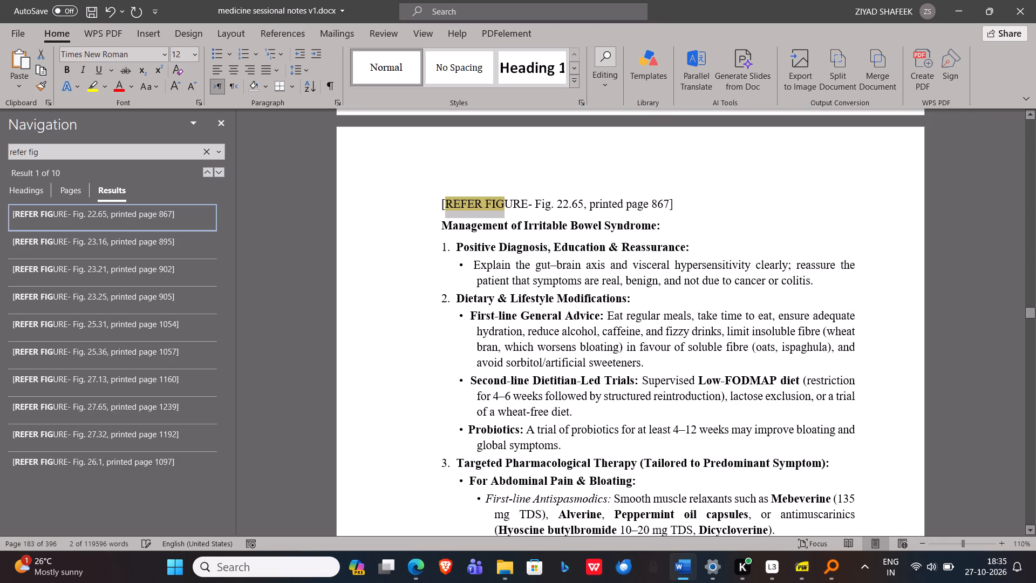
pyautogui.hotkey('alt', 'Tab')
pyautogui.hotkey('ctrl', 'f')
pyautogui.write('22.65')
pyautogui.press('Return')
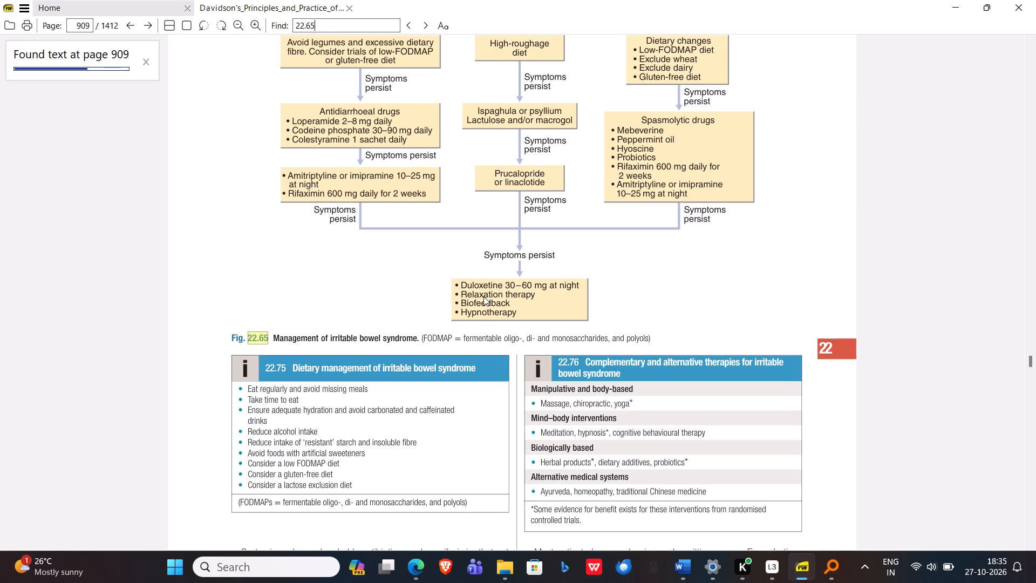
pyautogui.scroll(1, 483, 296)
pyautogui.click(533, 311)
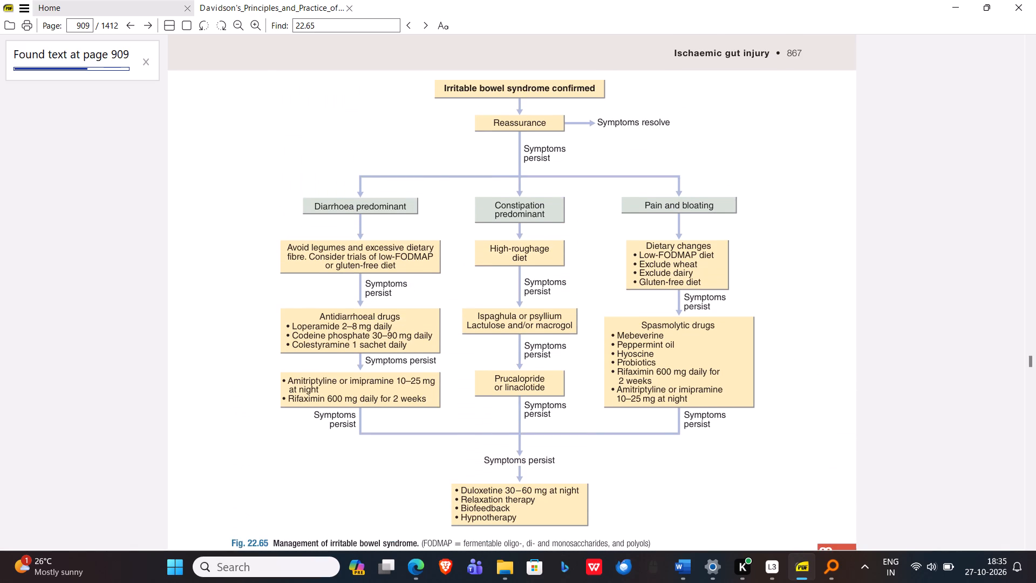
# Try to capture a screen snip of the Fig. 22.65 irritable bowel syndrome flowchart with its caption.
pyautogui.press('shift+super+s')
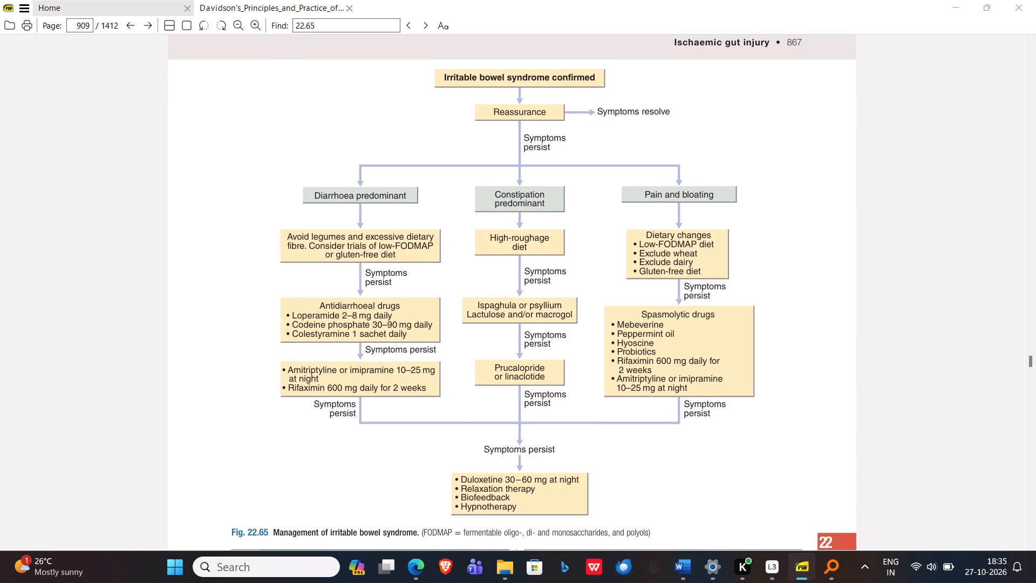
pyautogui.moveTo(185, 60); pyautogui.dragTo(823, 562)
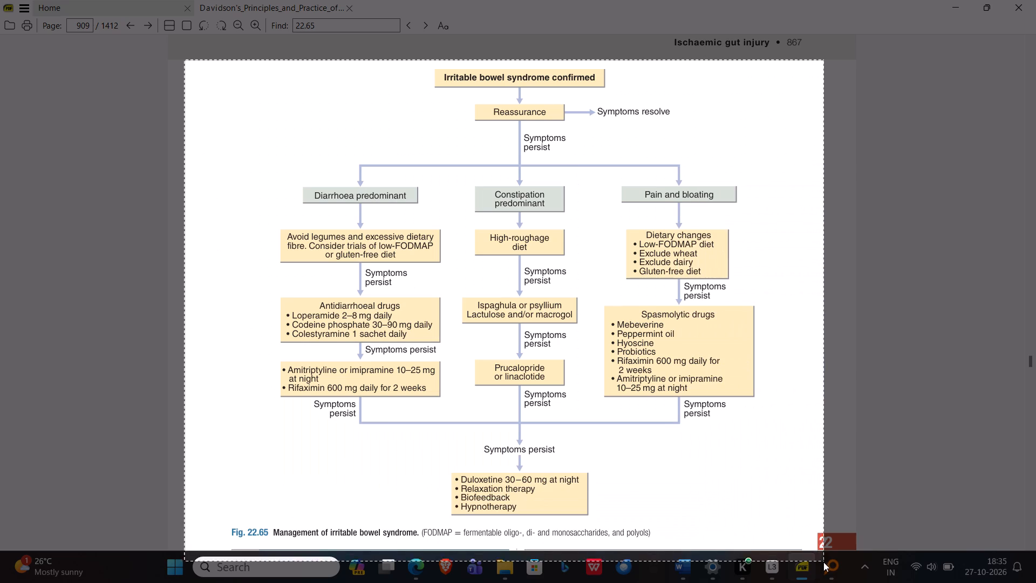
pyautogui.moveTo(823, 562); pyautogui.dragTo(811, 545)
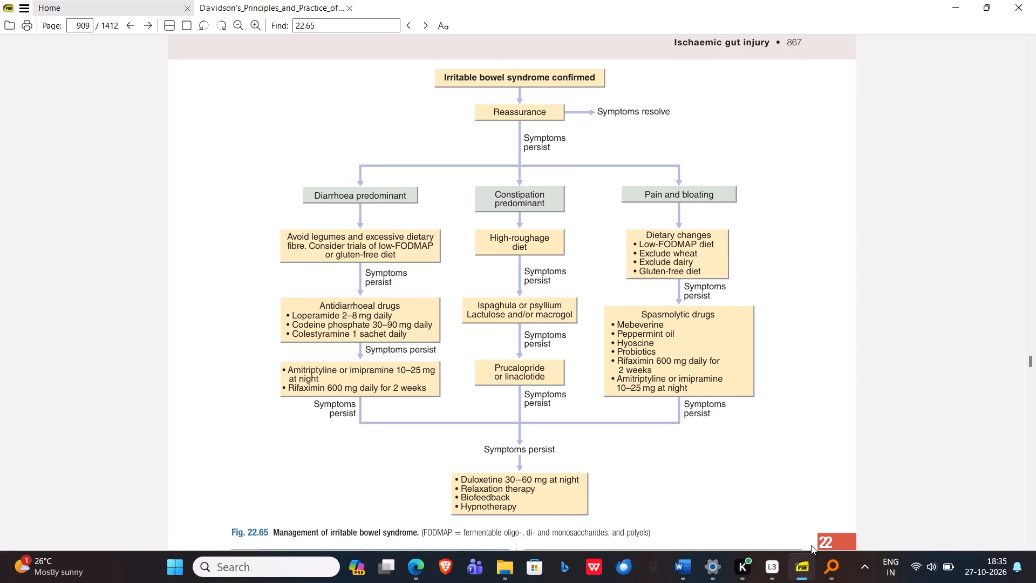
# Capture a screen snip framed around the Fig. 22.65 irritable bowel syndrome flowchart and its caption, excluding the page's side tab.
pyautogui.press('shift+super+s')
pyautogui.moveTo(811, 544); pyautogui.dragTo(220, 61)
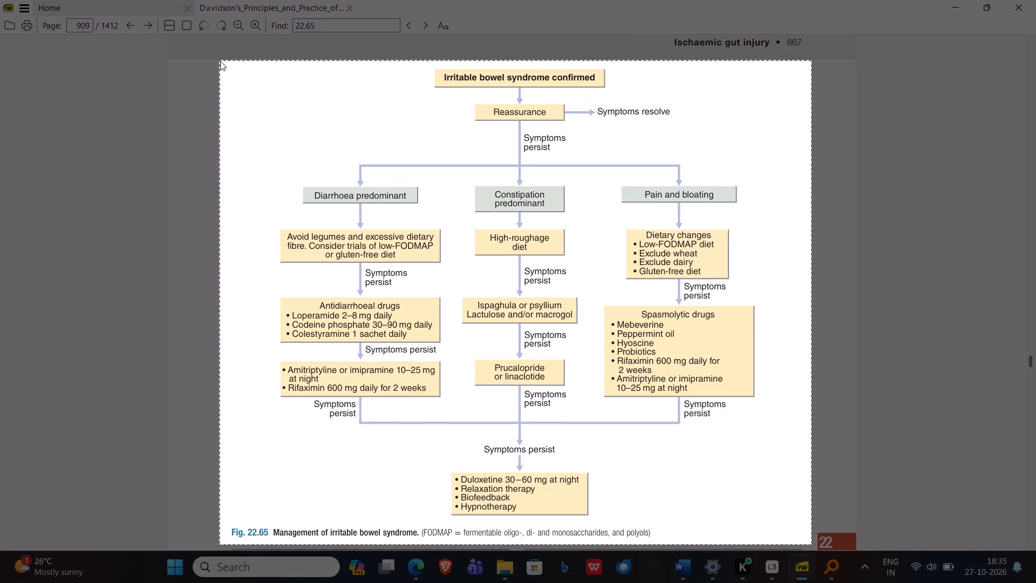
pyautogui.moveTo(220, 61); pyautogui.dragTo(220, 64)
# Replace the "[REFER FIGURE- Fig. 22.65, printed page 867]" placeholder in medicine sessional notes v1.docx with the captured flowchart.
pyautogui.hotkey('alt', 'Tab')
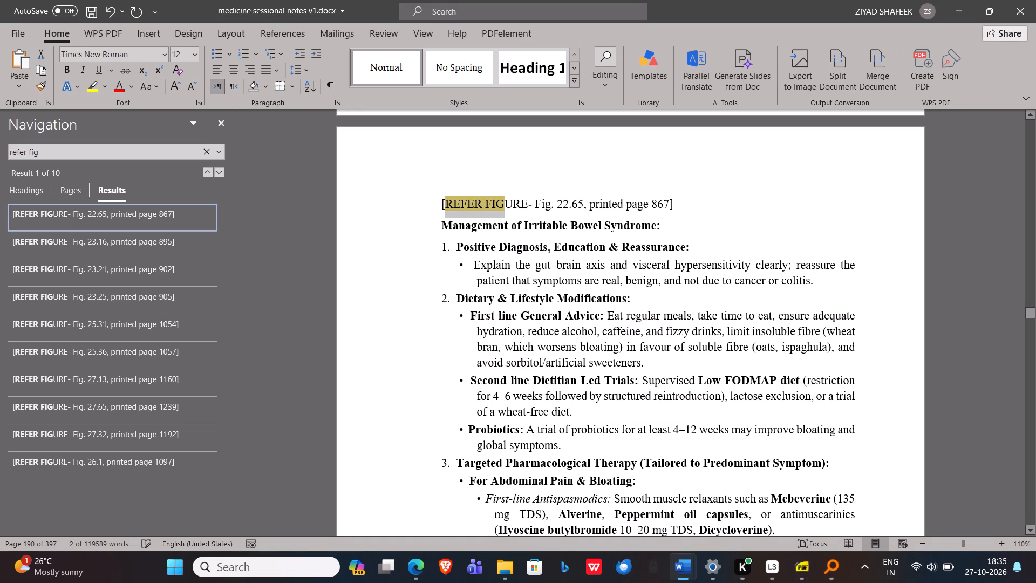
pyautogui.moveTo(673, 204); pyautogui.dragTo(439, 215)
pyautogui.hotkey('ctrl', 'v')
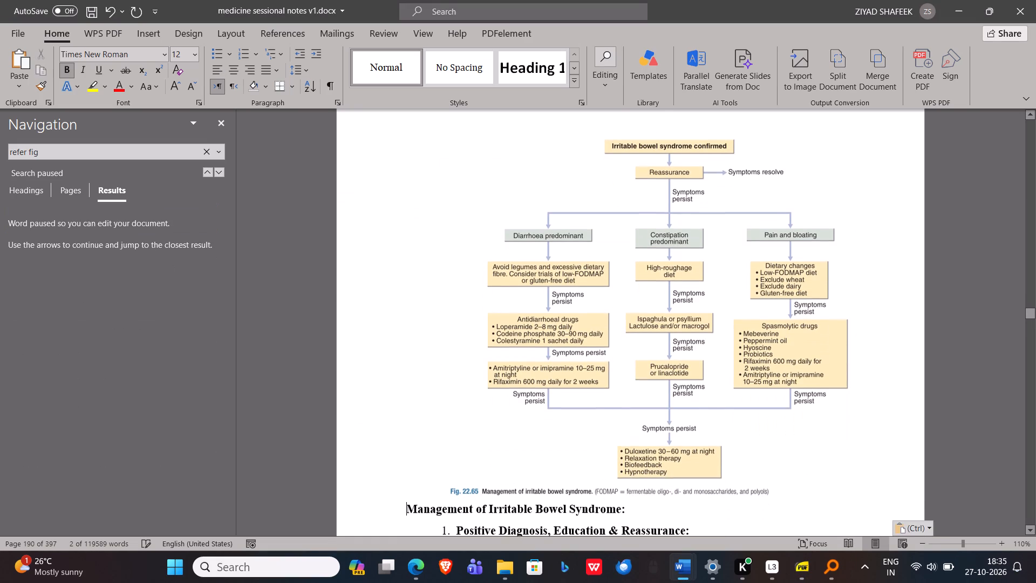
# Go to the next "refer fig" placeholder, then search the Davidson's PDF for 23.16 until the Fig. 23.16 caption is reached.
pyautogui.click(219, 173)
pyautogui.hotkey('alt', 'Tab')
pyautogui.click(459, 256)
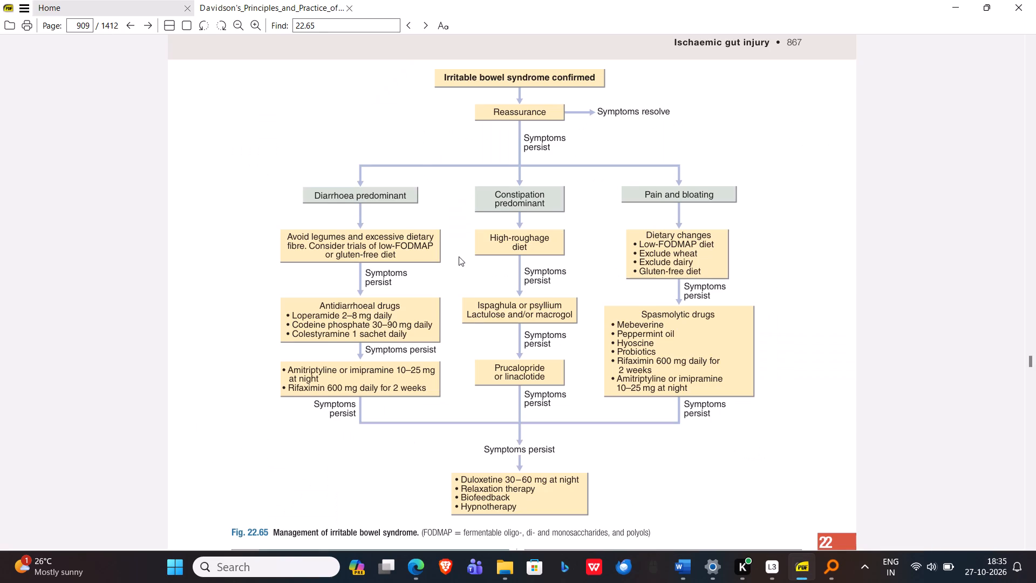
pyautogui.hotkey('ctrl', 'f')
pyautogui.write('23.16')
pyautogui.press('Return')
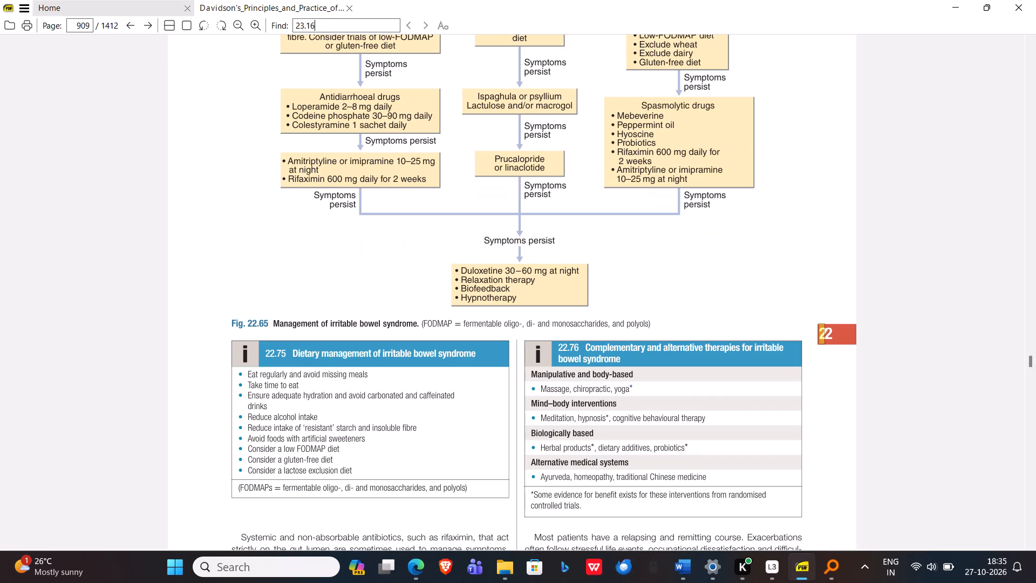
pyautogui.press('Return')
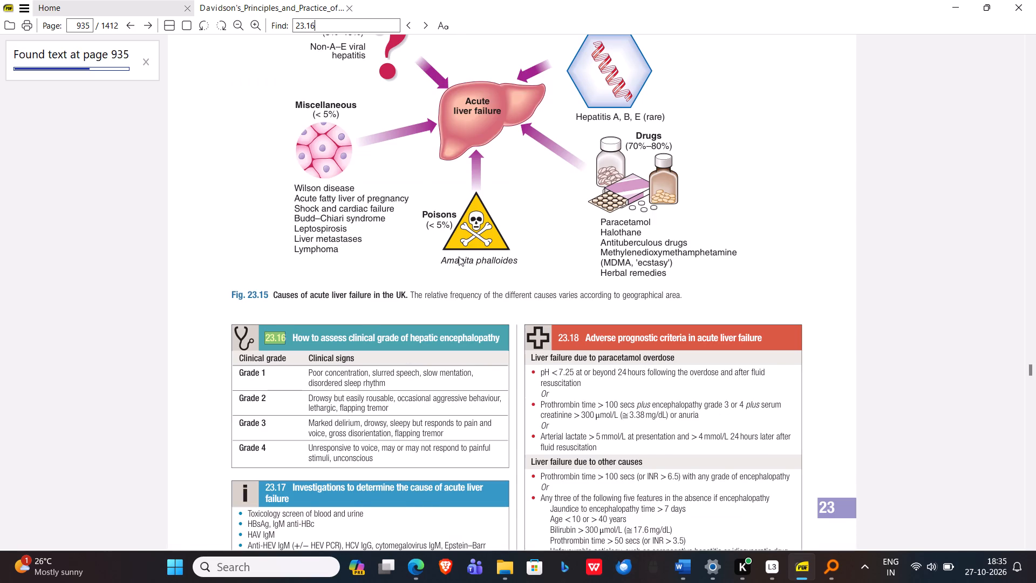
pyautogui.press('Return')
pyautogui.press('Return')
# Capture a screen snip of the whole Fig. 23.16 pathogenesis of ascites diagram together with its caption.
pyautogui.scroll(1, 459, 256)
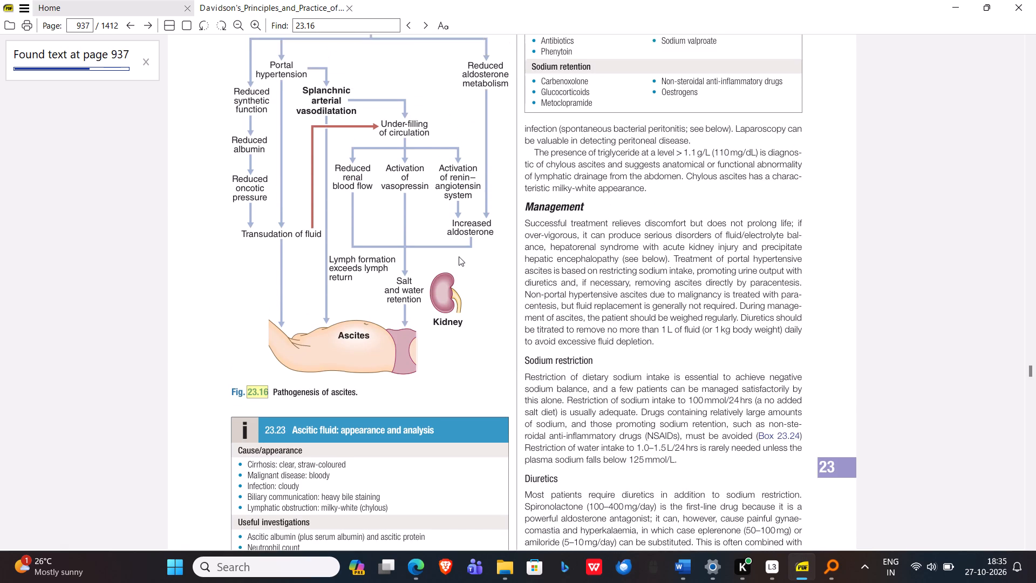
pyautogui.scroll(2, 459, 256)
pyautogui.click(433, 265)
pyautogui.scroll(-1, 433, 265)
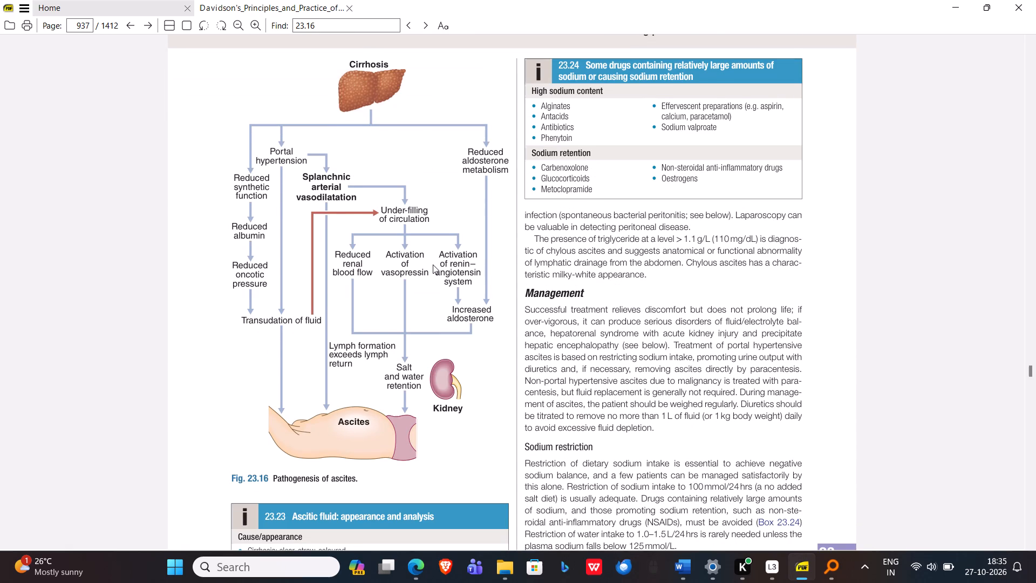
pyautogui.press('shift+super+s')
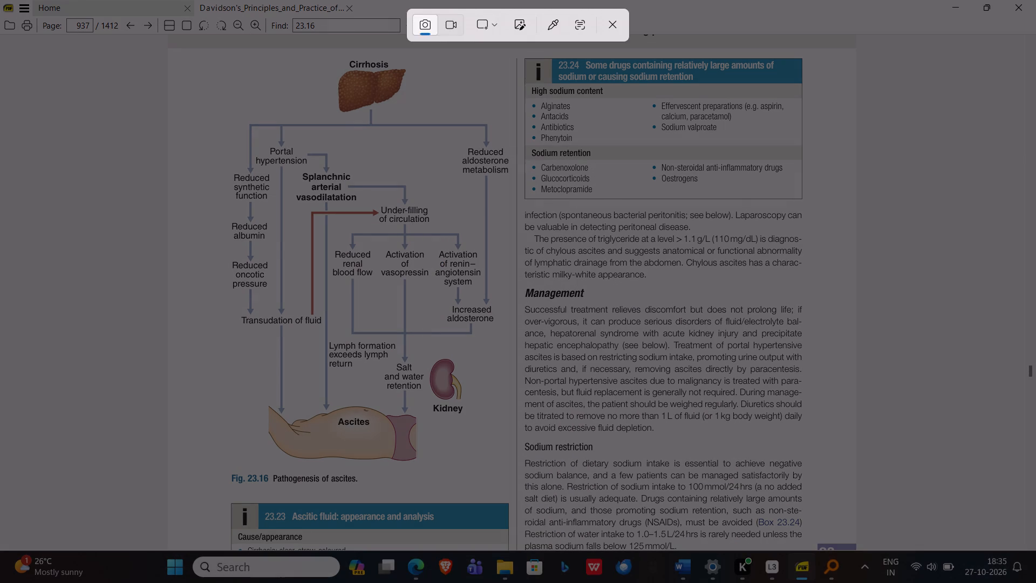
pyautogui.moveTo(210, 54); pyautogui.dragTo(516, 492)
# Replace the "[REFER FIGURE- Fig. 23.16, printed page 895]" placeholder in medicine sessional notes v1.docx with the captured diagram.
pyautogui.hotkey('alt', 'Tab')
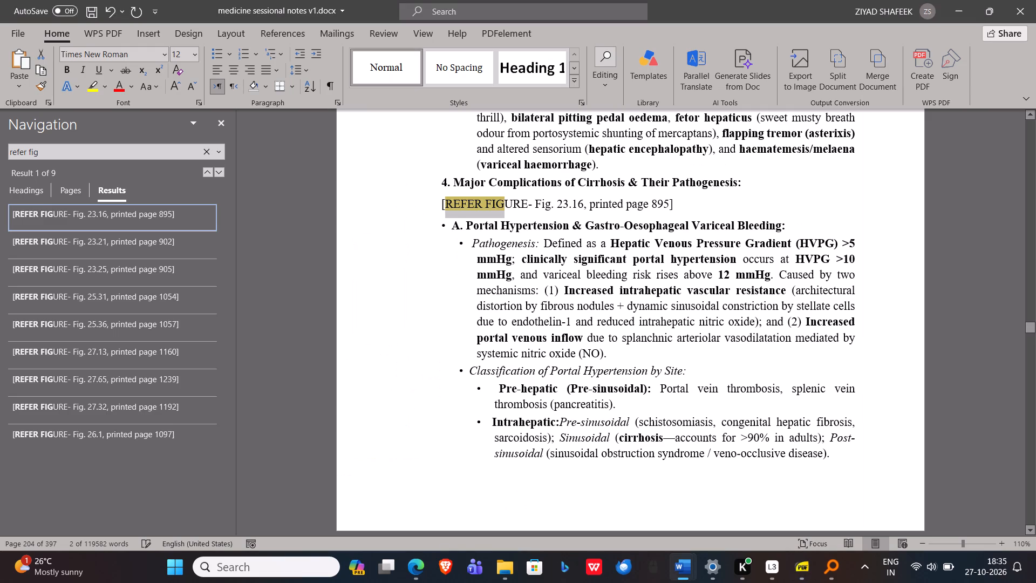
pyautogui.moveTo(698, 205); pyautogui.dragTo(435, 202)
pyautogui.hotkey('ctrl', 'v')
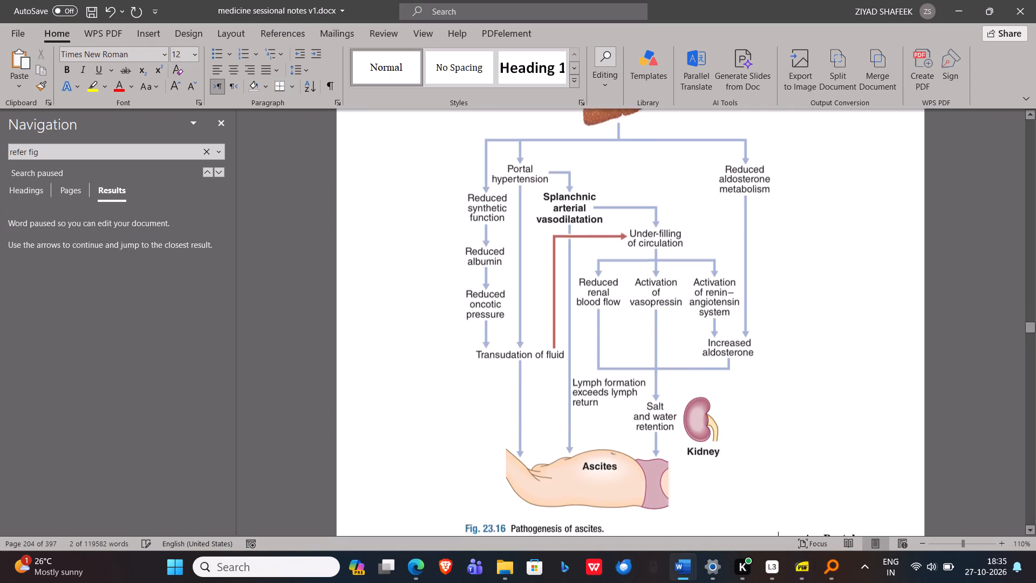
# Move the Fig. 23.16 picture onto its own new line above the "A. Portal Hypertension & Gastro-Oesophageal Variceal Bleeding" heading.
pyautogui.click(565, 311)
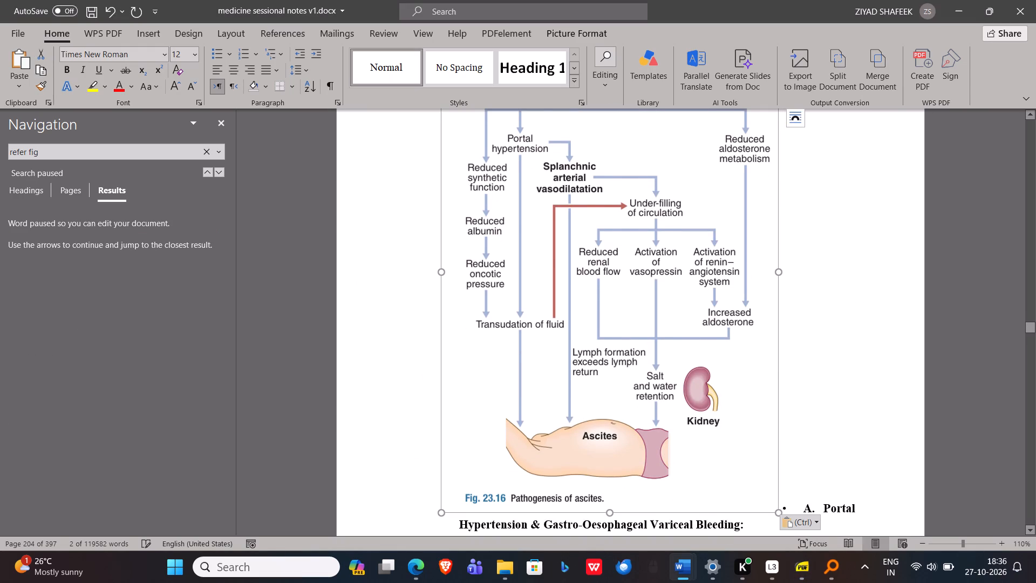
pyautogui.hotkey('ctrl', 'x')
pyautogui.scroll(2, 717, 324)
pyautogui.scroll(-1, 681, 261)
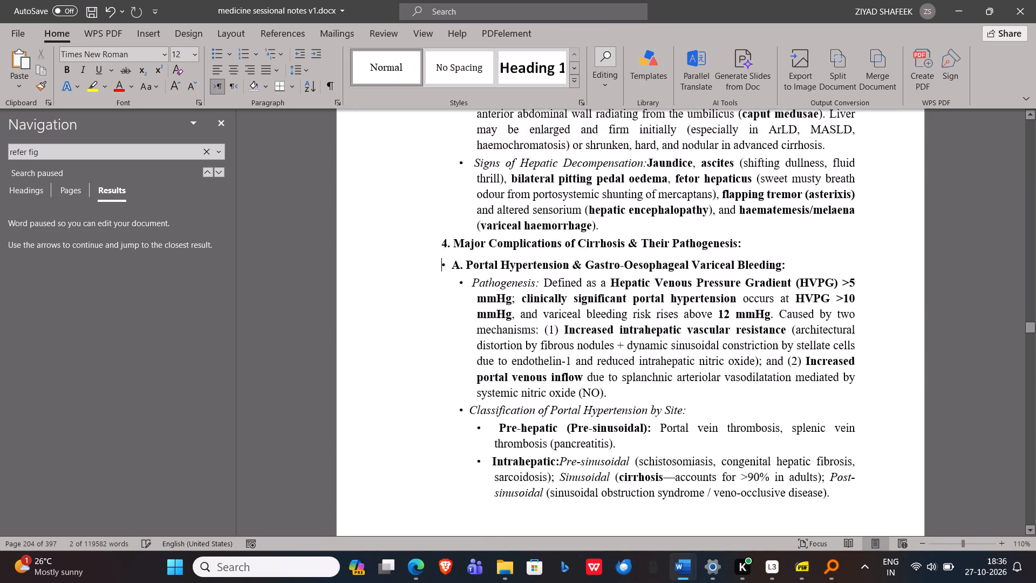
pyautogui.scroll(-2, 681, 261)
pyautogui.press('Return')
pyautogui.scroll(1, 681, 261)
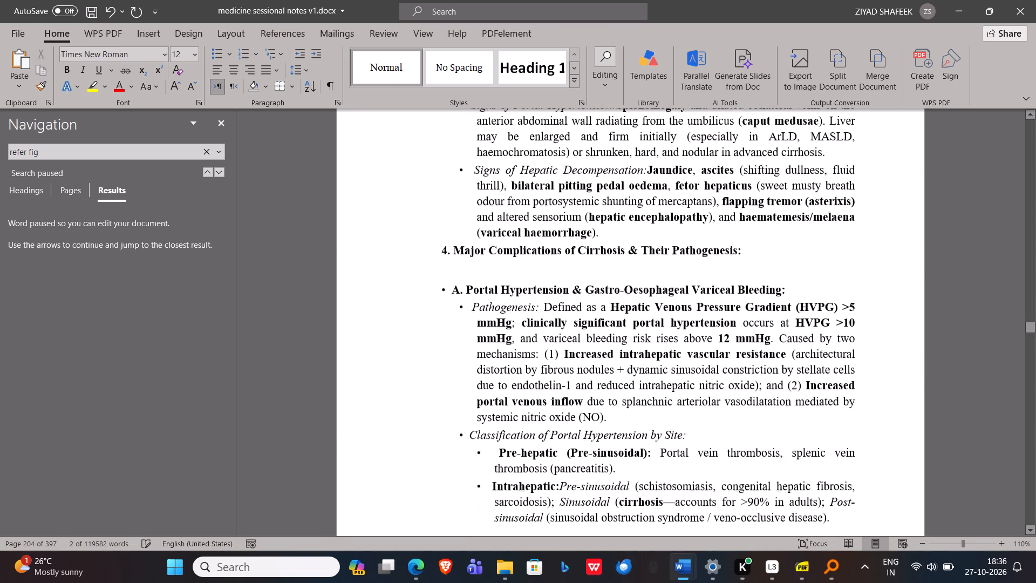
pyautogui.click(573, 276)
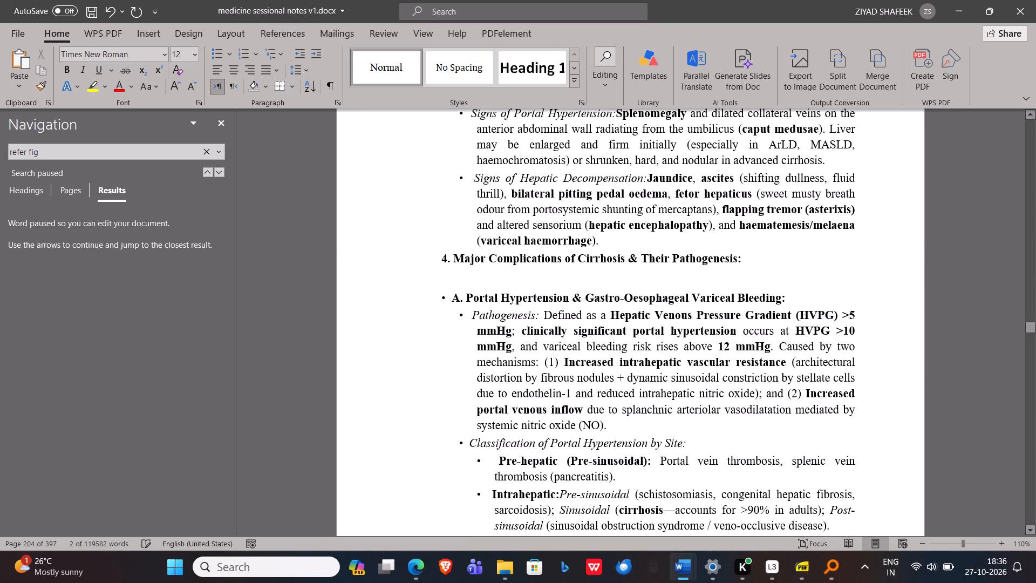
pyautogui.hotkey('ctrl', 'v')
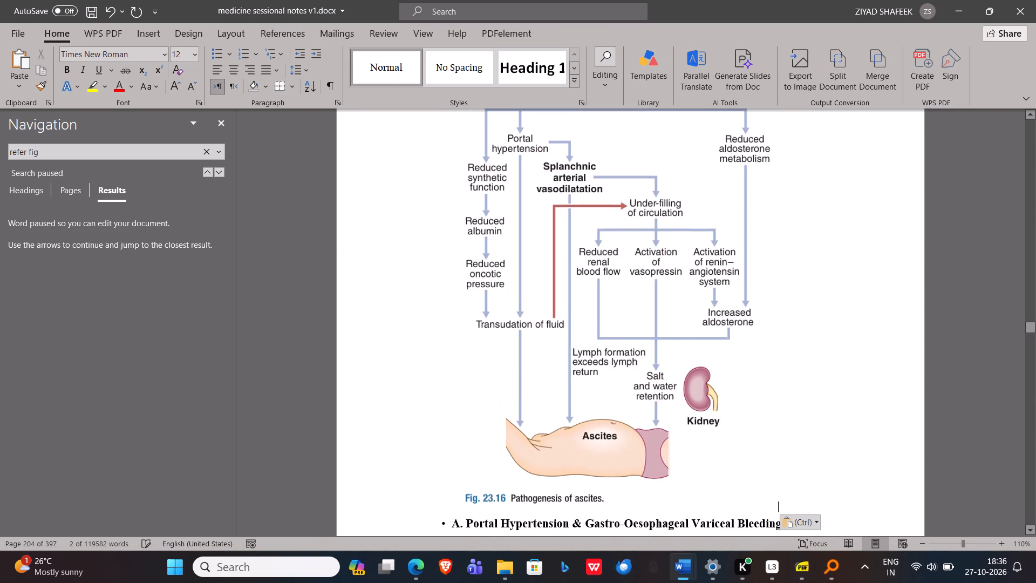
# Shrink the Fig. 23.16 picture slightly from its corner.
pyautogui.scroll(-1, 573, 276)
pyautogui.click(701, 245)
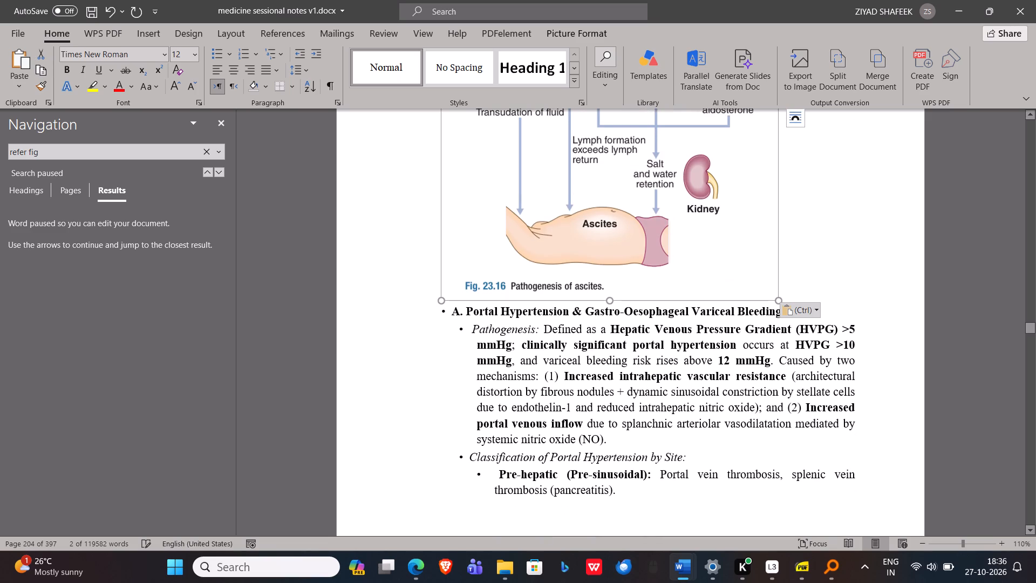
pyautogui.moveTo(779, 301); pyautogui.dragTo(758, 283)
# Review the cirrhosis complications text after Fig. 23.16, from portal hypertension through hepatorenal syndrome.
pyautogui.scroll(-2, 694, 386)
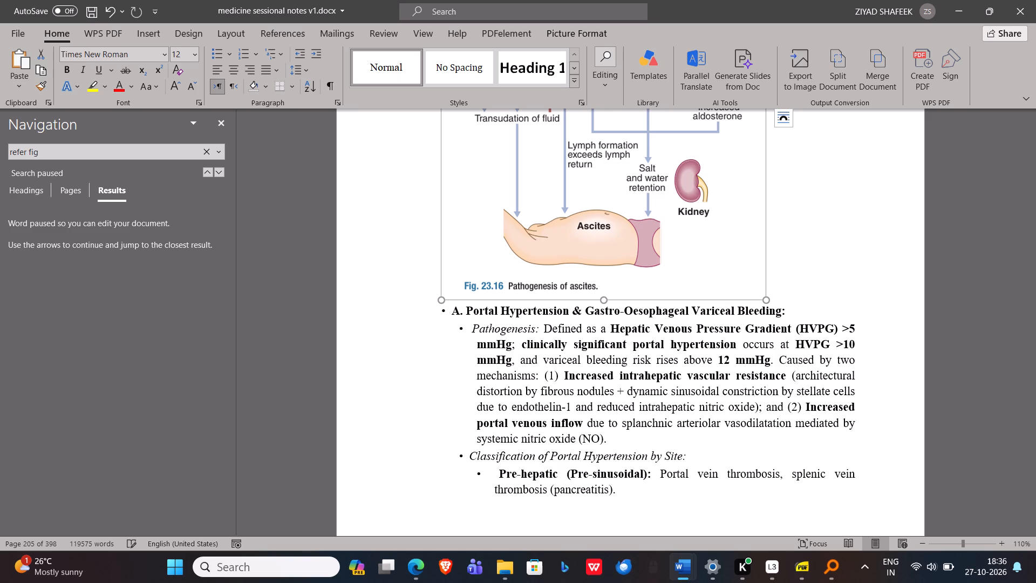
pyautogui.scroll(-2, 694, 386)
pyautogui.scroll(1, 694, 386)
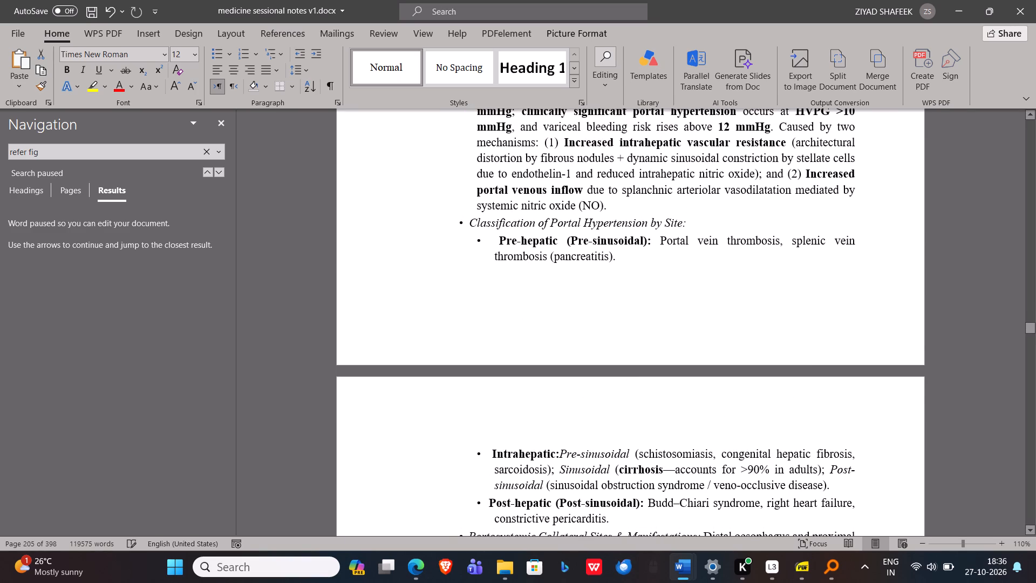
pyautogui.scroll(-1, 694, 386)
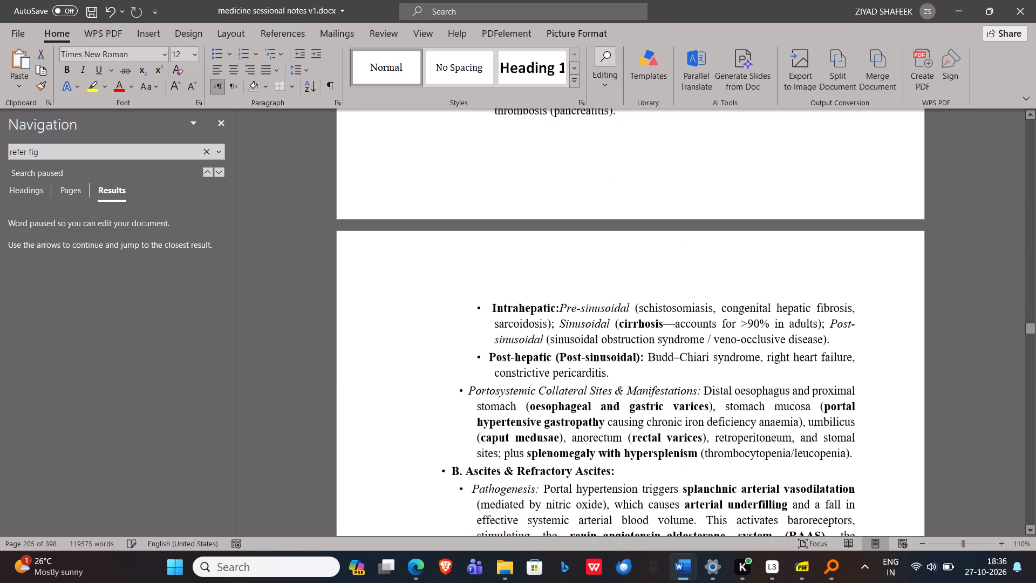
pyautogui.scroll(-9, 694, 386)
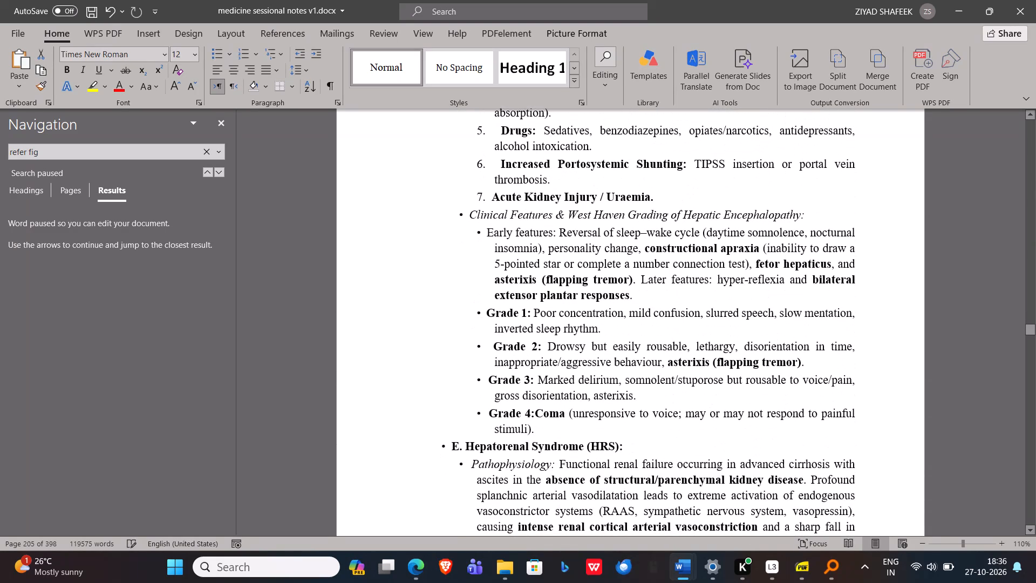
pyautogui.scroll(-4, 694, 386)
pyautogui.scroll(3, 694, 386)
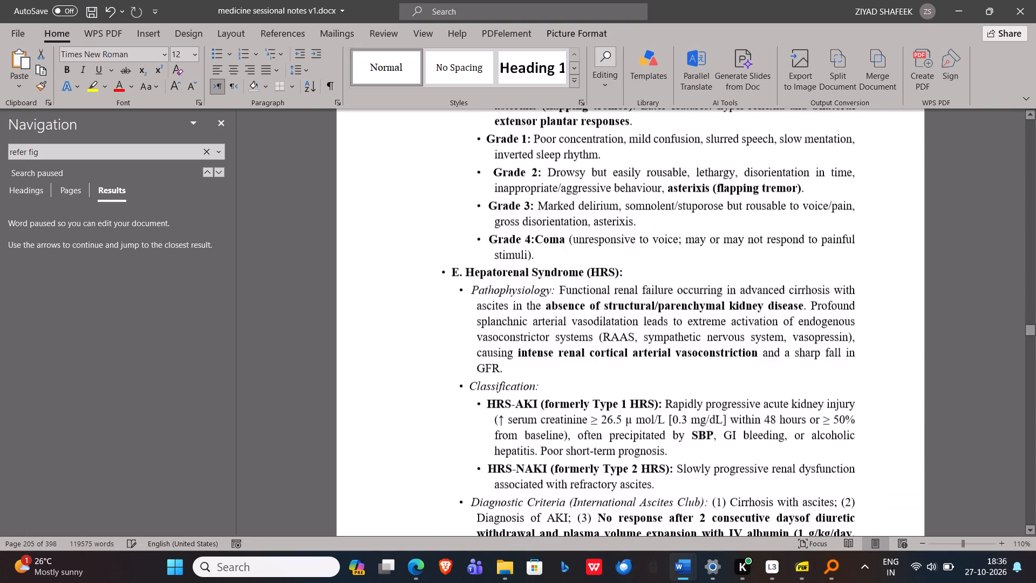
pyautogui.scroll(6, 694, 386)
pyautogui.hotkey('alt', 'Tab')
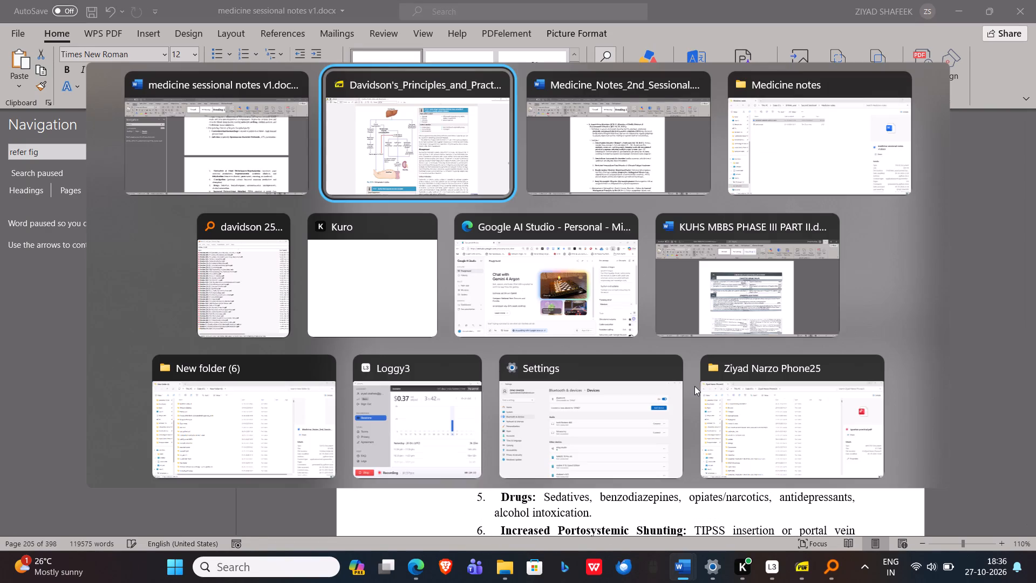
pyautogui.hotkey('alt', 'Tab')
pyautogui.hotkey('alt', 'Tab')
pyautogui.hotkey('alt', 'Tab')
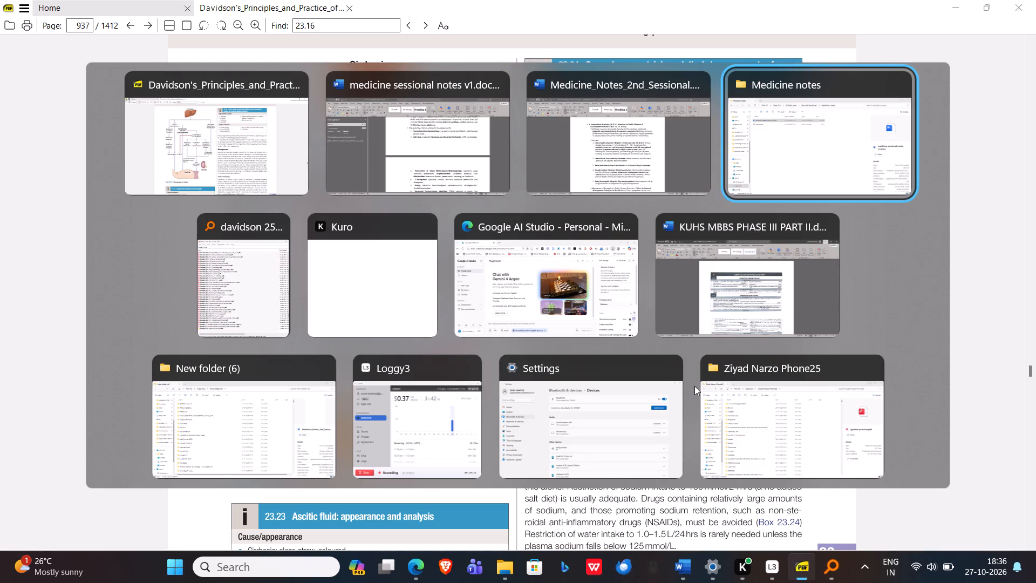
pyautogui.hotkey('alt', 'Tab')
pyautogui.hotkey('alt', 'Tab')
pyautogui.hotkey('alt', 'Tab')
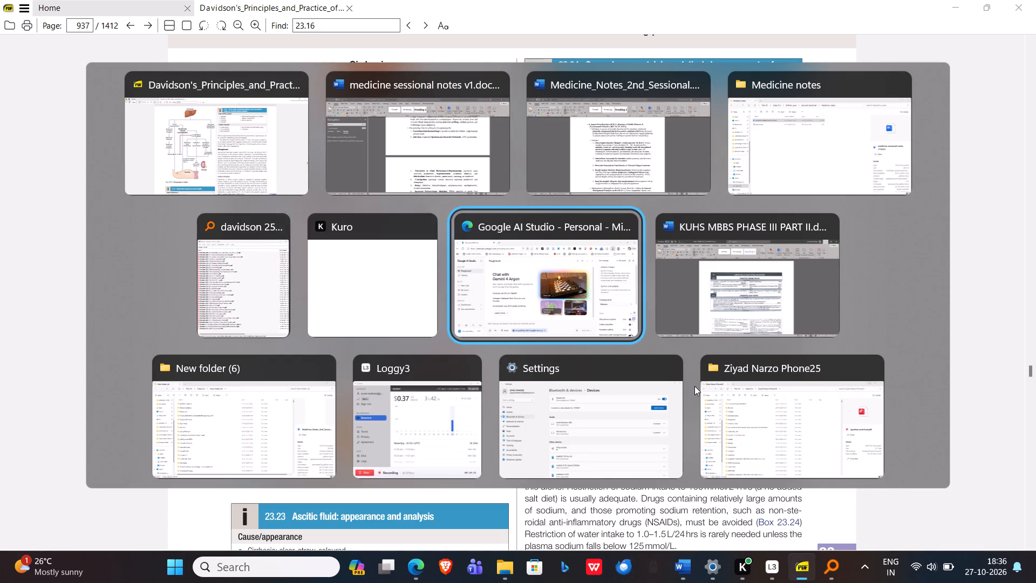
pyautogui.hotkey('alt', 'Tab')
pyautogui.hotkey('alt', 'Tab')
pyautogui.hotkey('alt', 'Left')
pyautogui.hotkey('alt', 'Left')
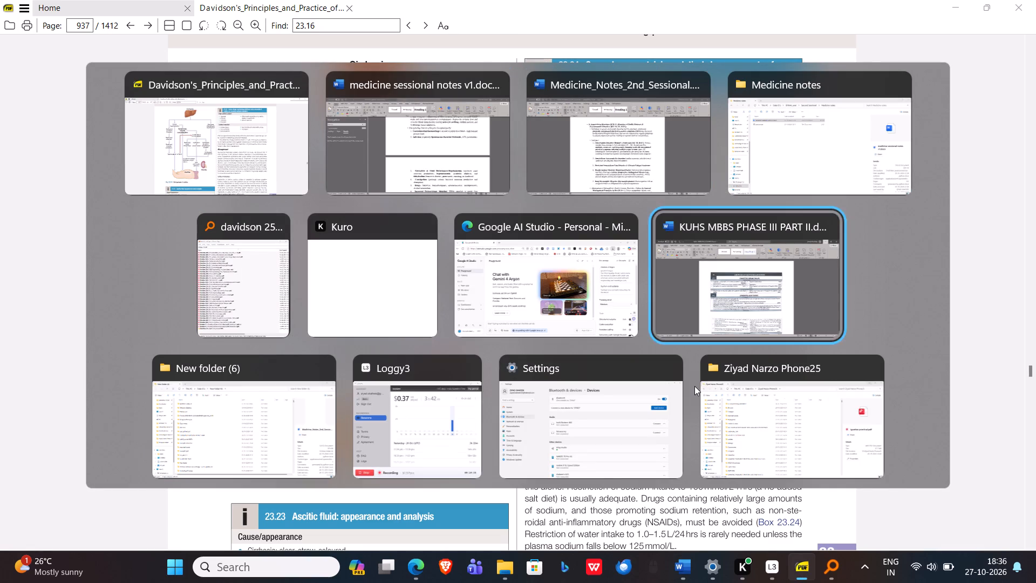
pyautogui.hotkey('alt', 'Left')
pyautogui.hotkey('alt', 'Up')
# Review the cirrhosis complications text in medicine sessional notes v1.docx back up to the Fig. 23.16 picture.
pyautogui.scroll(1, 787, 386)
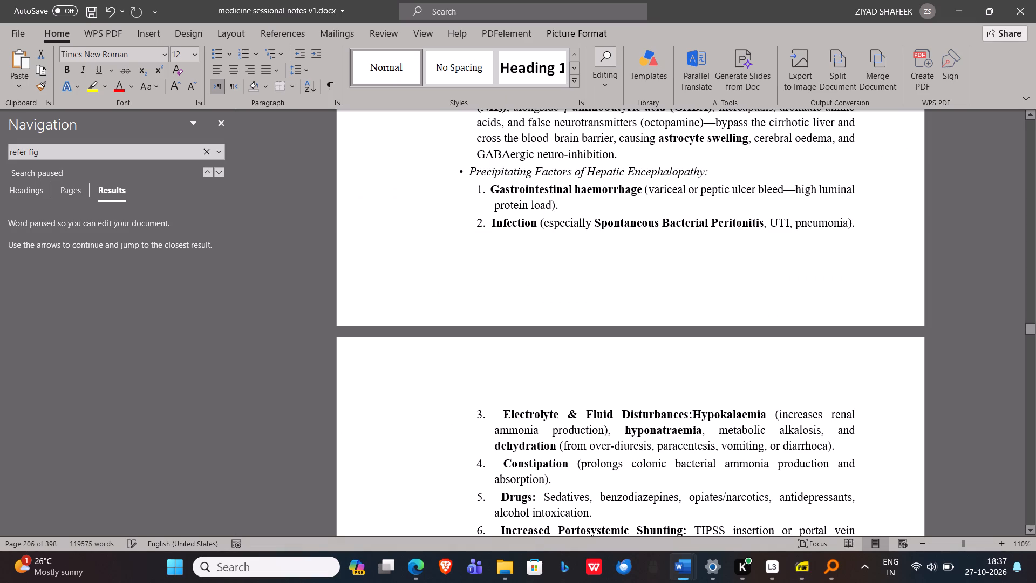
pyautogui.scroll(3, 787, 386)
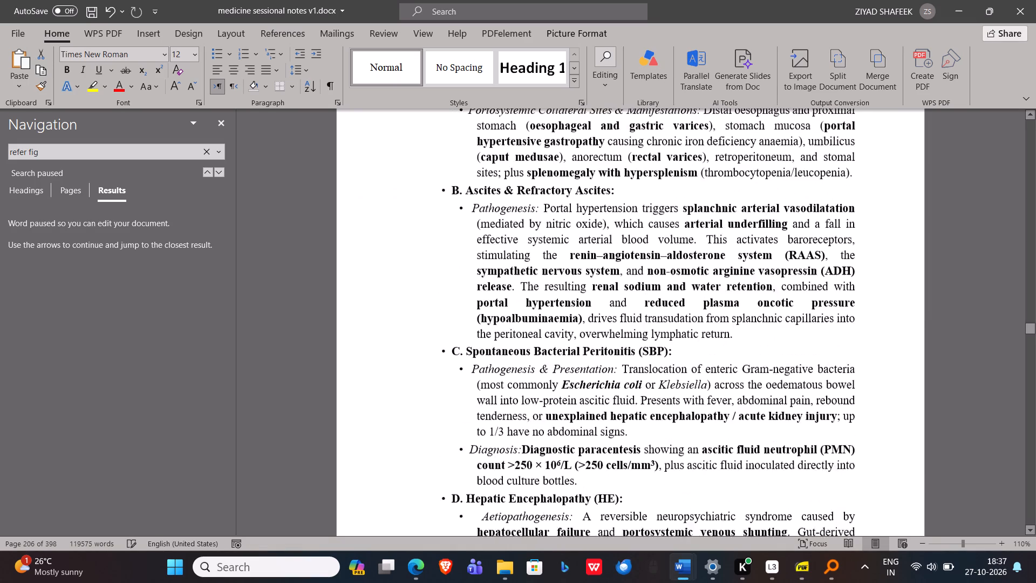
pyautogui.scroll(7, 787, 386)
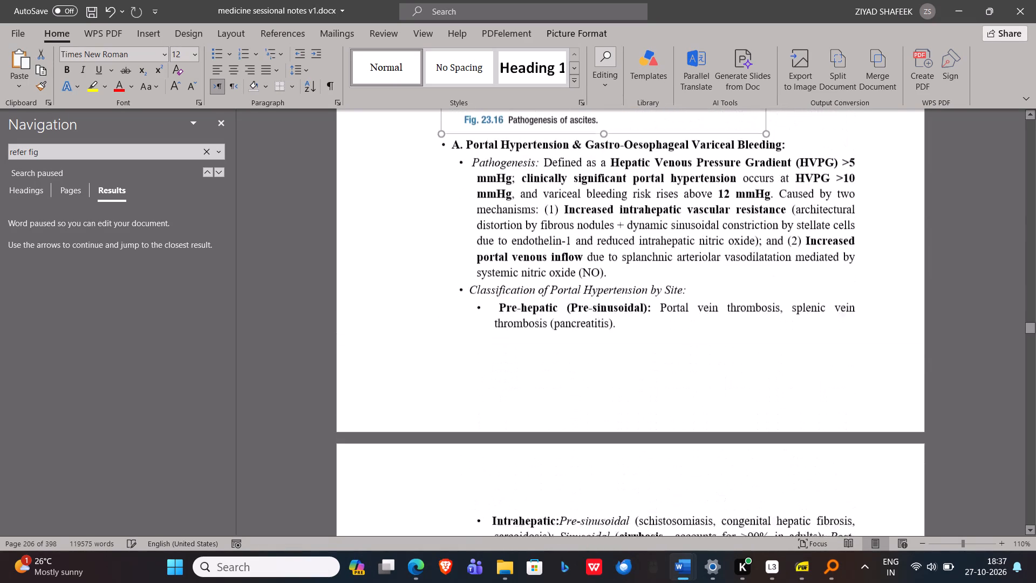
pyautogui.scroll(4, 787, 386)
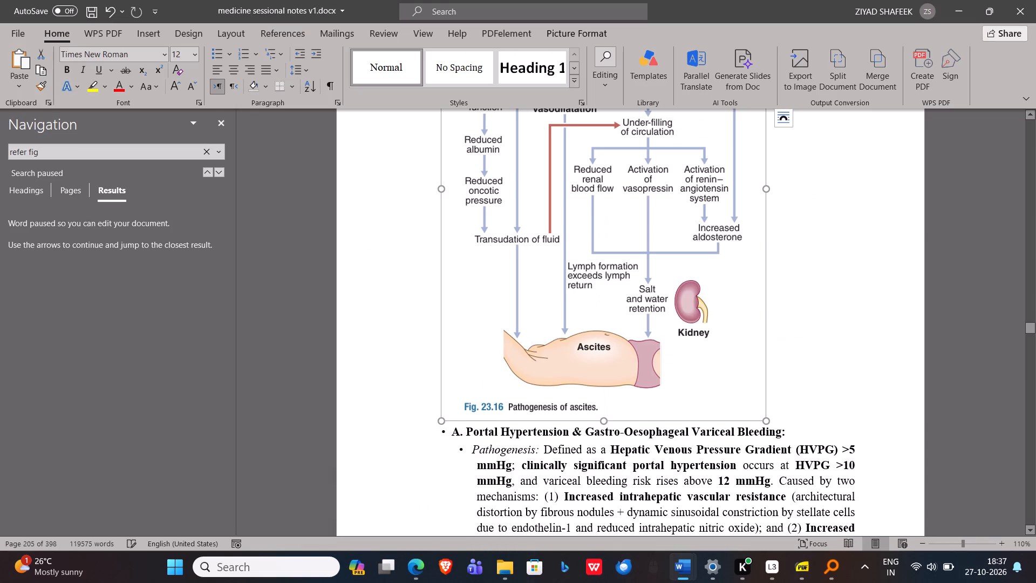
pyautogui.click(561, 477)
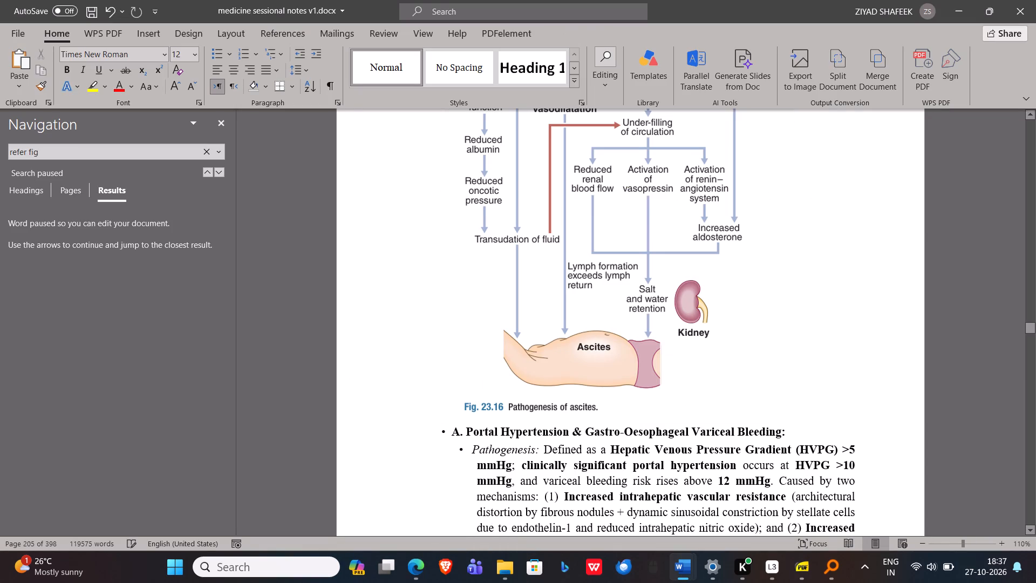
# Locate the next "refer fig" placeholder in the notes and search the Davidson's PDF for 23.21.
pyautogui.hotkey('alt', 'Tab')
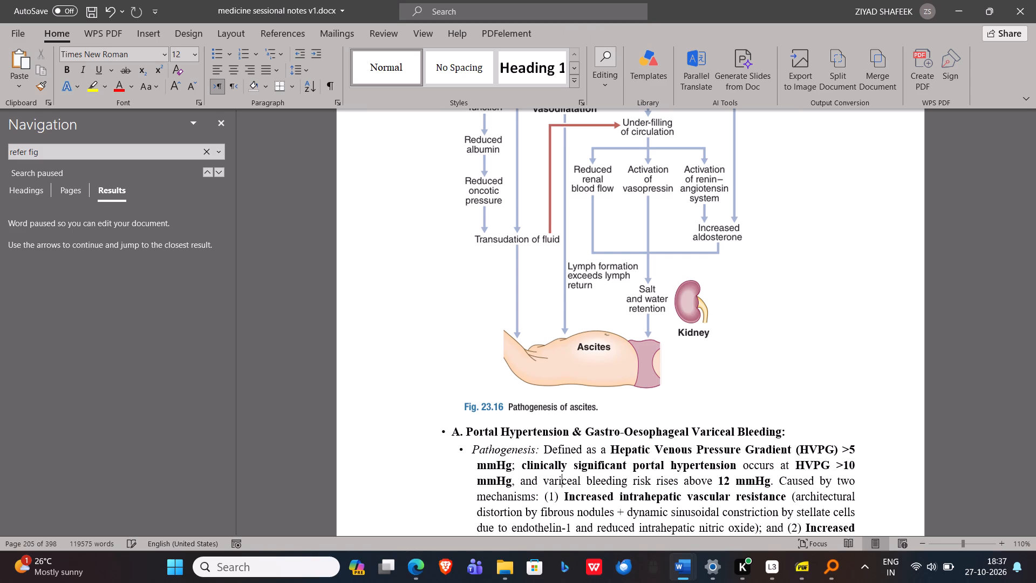
pyautogui.hotkey('alt', 'Tab')
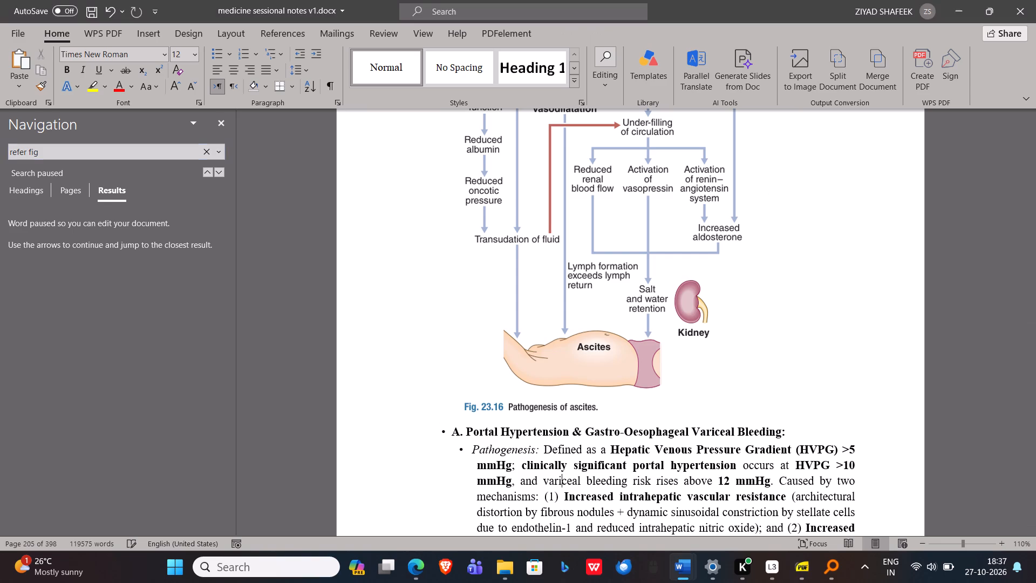
pyautogui.click(47, 152)
pyautogui.press('Return')
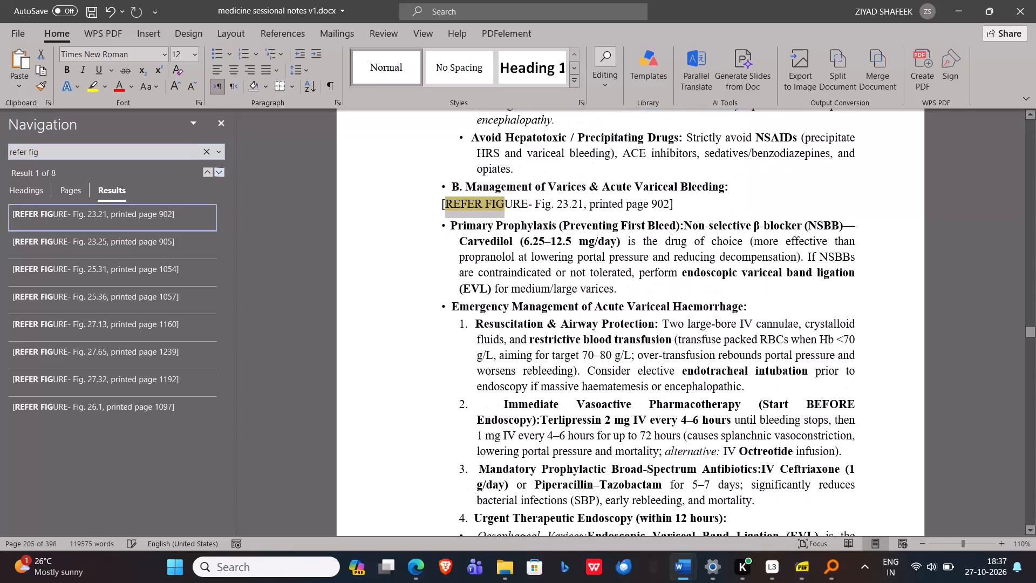
pyautogui.hotkey('alt', 'Tab')
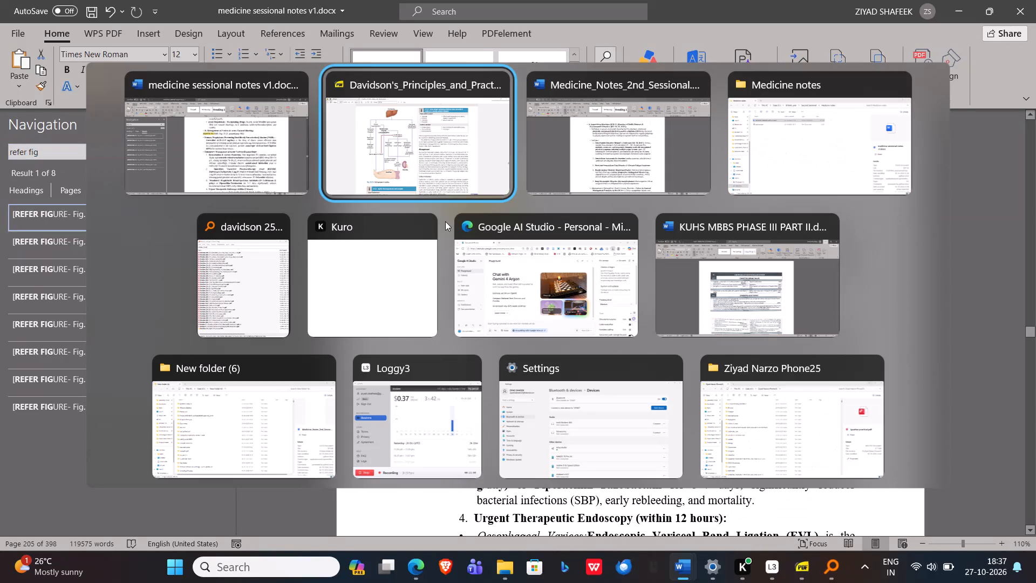
pyautogui.hotkey('alt', 'Tab')
pyautogui.keyDown('alt'); pyautogui.click(404, 165); pyautogui.keyUp('alt')
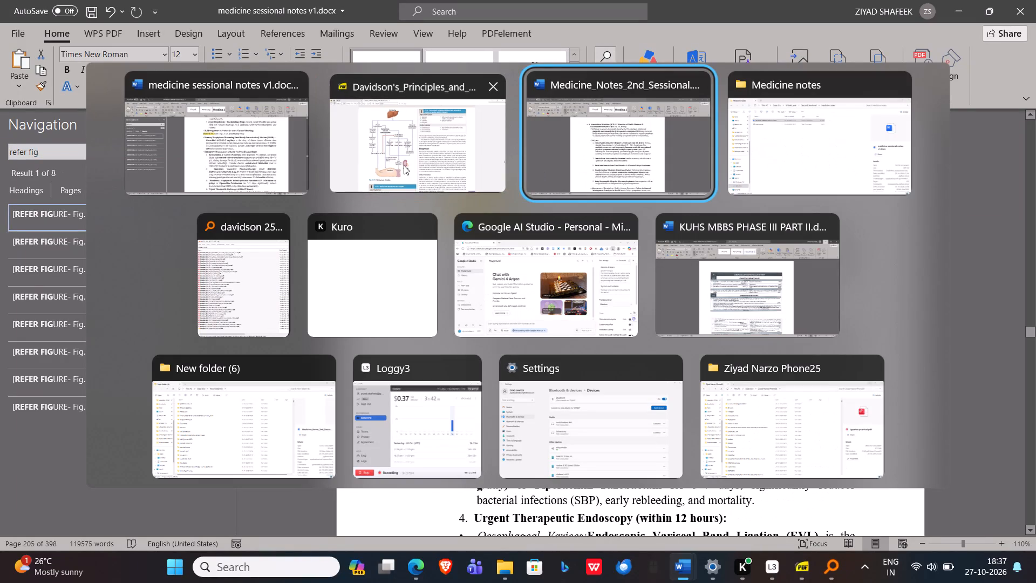
pyautogui.click(546, 260)
pyautogui.hotkey('ctrl', 'f')
pyautogui.write('23.21')
pyautogui.press('Return')
pyautogui.press('Return')
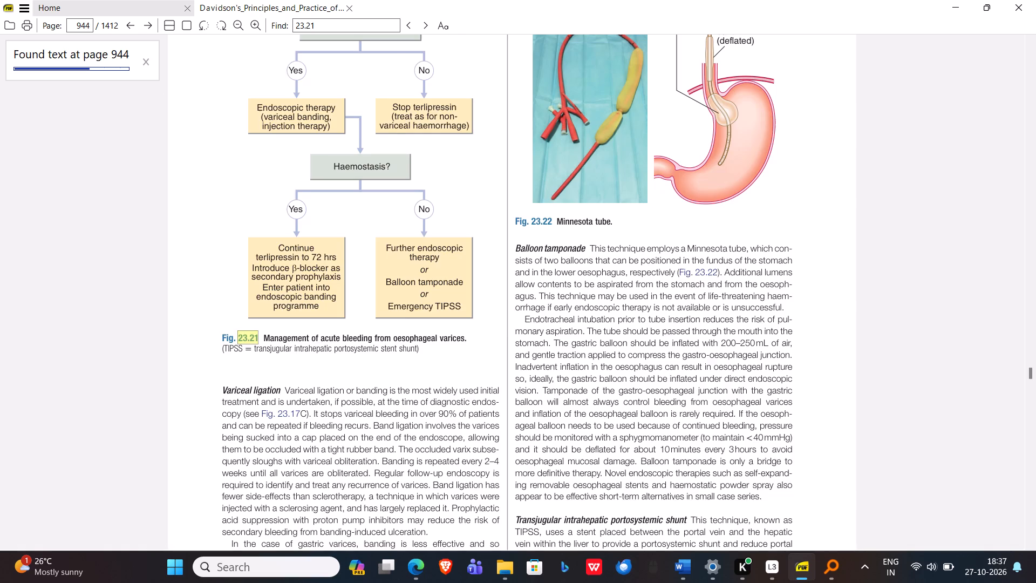
# Capture the Fig. 23.21 oesophageal variceal bleeding flowchart with its caption from the Davidson's PDF as a screen snip.
pyautogui.scroll(1, 546, 260)
pyautogui.click(438, 256)
pyautogui.scroll(1, 438, 256)
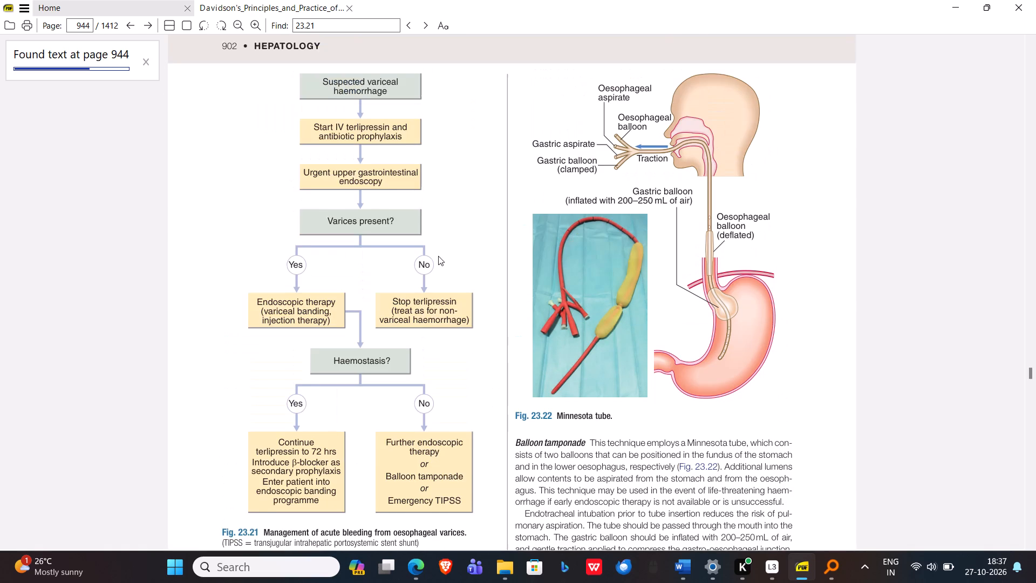
pyautogui.scroll(1, 438, 256)
pyautogui.scroll(-1, 438, 256)
pyautogui.press('shift+super+s')
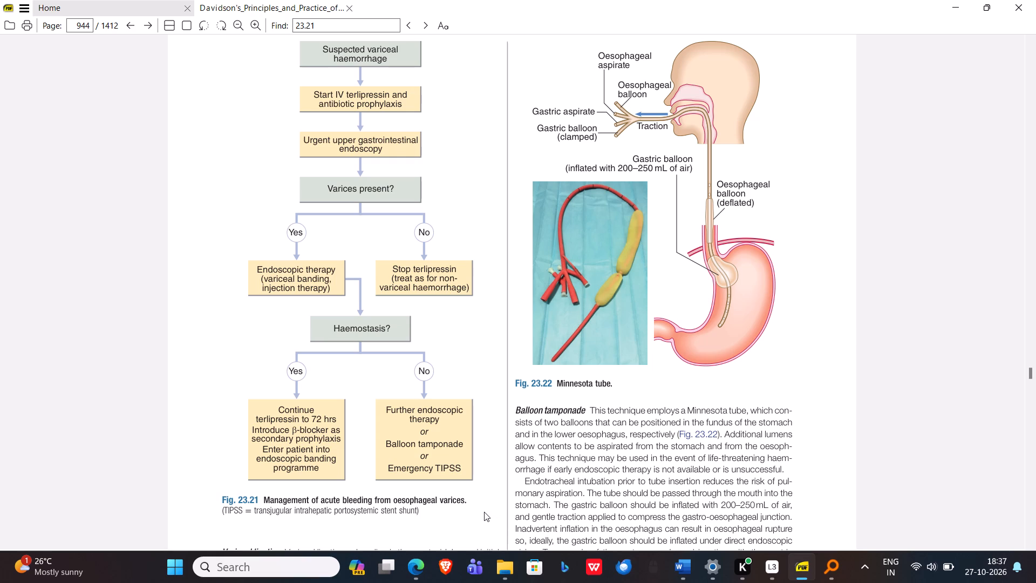
pyautogui.press('shift+super+s')
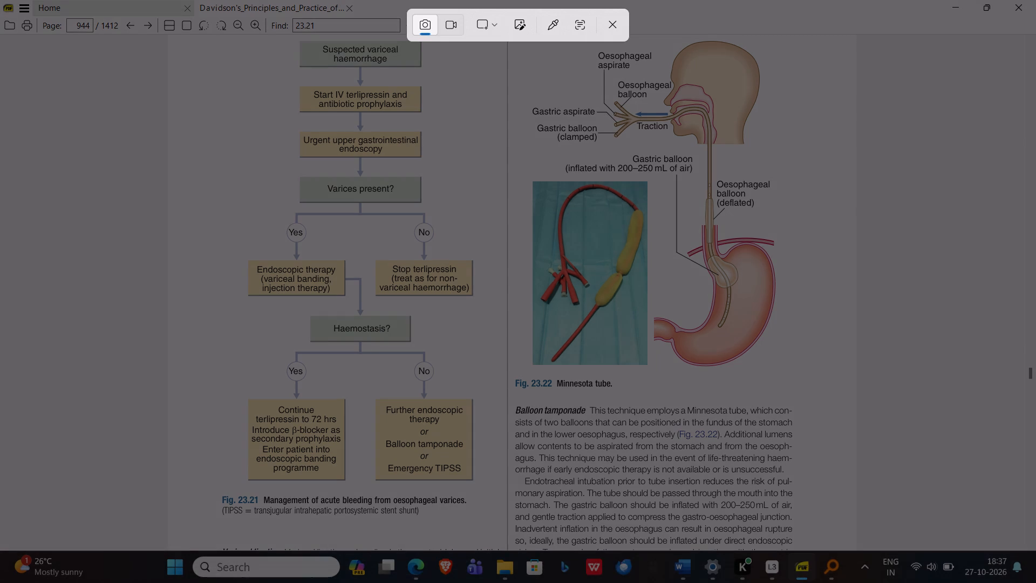
pyautogui.moveTo(493, 531); pyautogui.dragTo(207, 48)
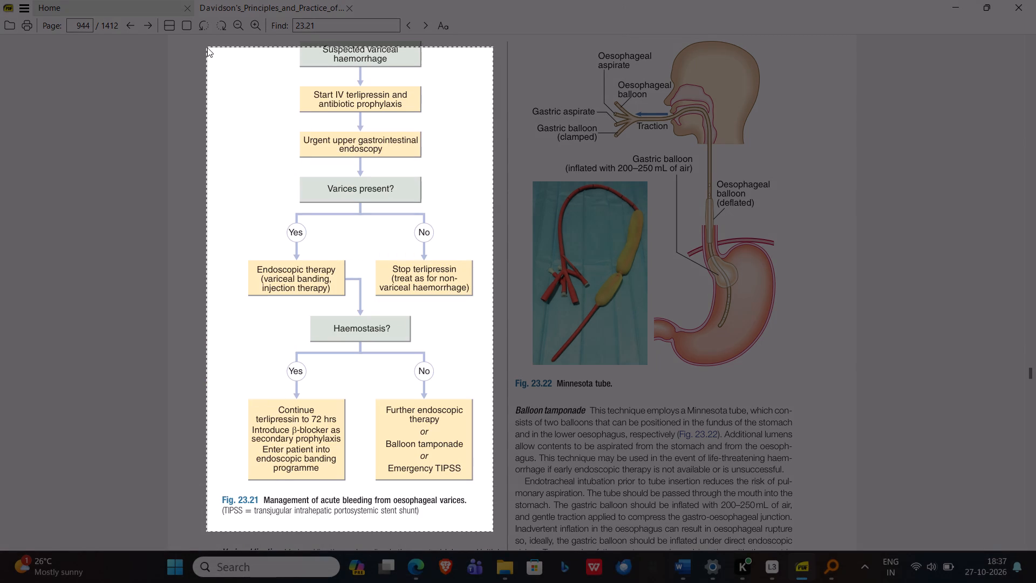
pyautogui.moveTo(207, 48); pyautogui.dragTo(208, 37)
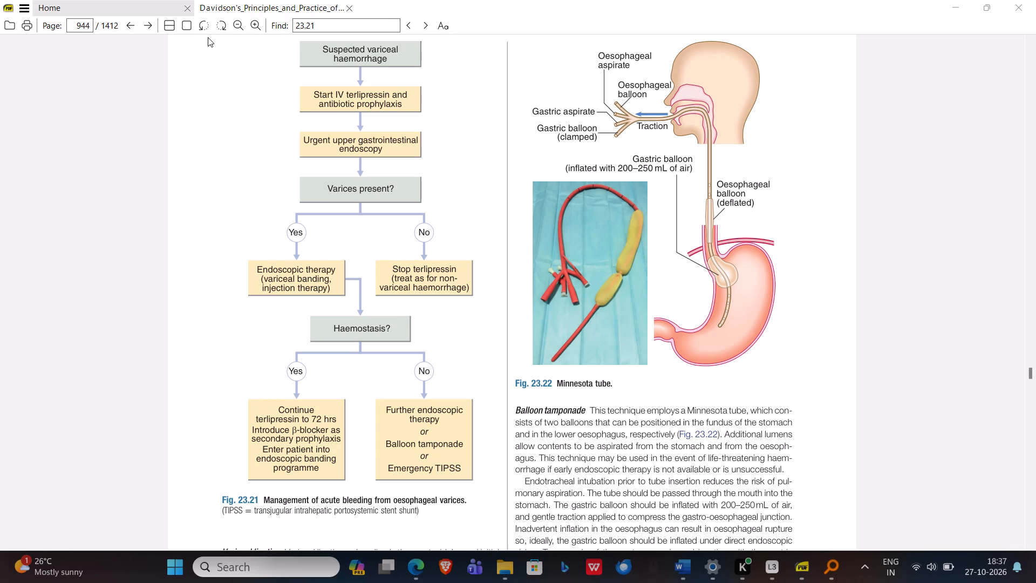
# Replace the "[REFER FIGURE- Fig. 23.21, printed page 902]" placeholder in the notes with the captured flowchart, followed by a line break before "Primary Prophylaxis".
pyautogui.hotkey('alt', 'Tab')
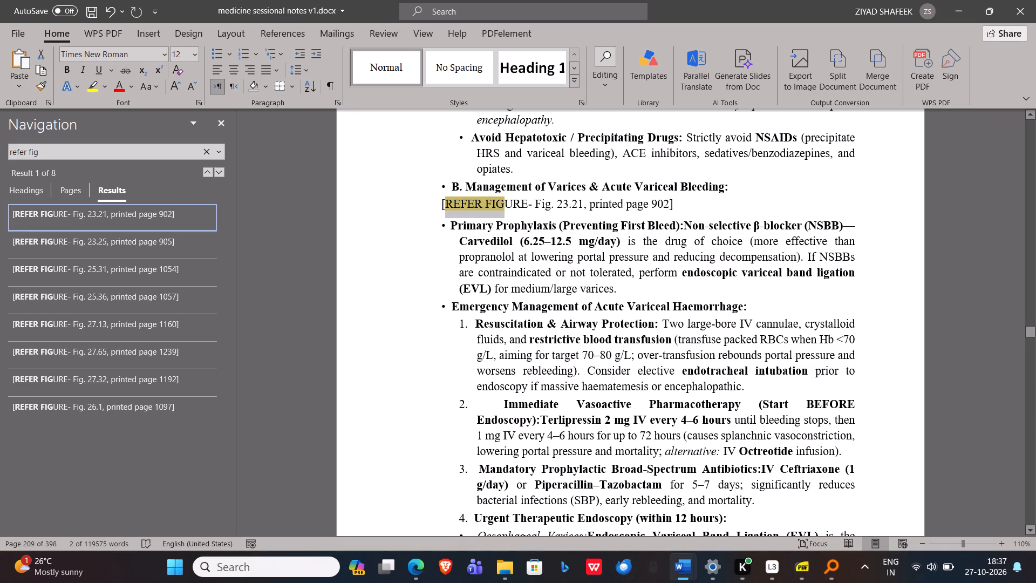
pyautogui.moveTo(680, 209); pyautogui.dragTo(504, 218)
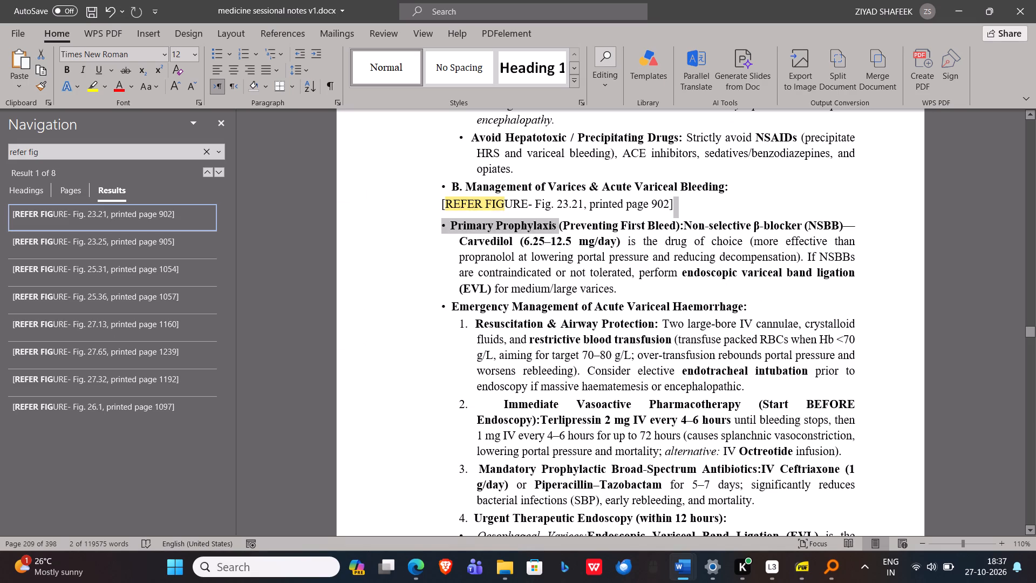
pyautogui.moveTo(504, 218); pyautogui.dragTo(427, 208)
pyautogui.hotkey('ctrl', 'v')
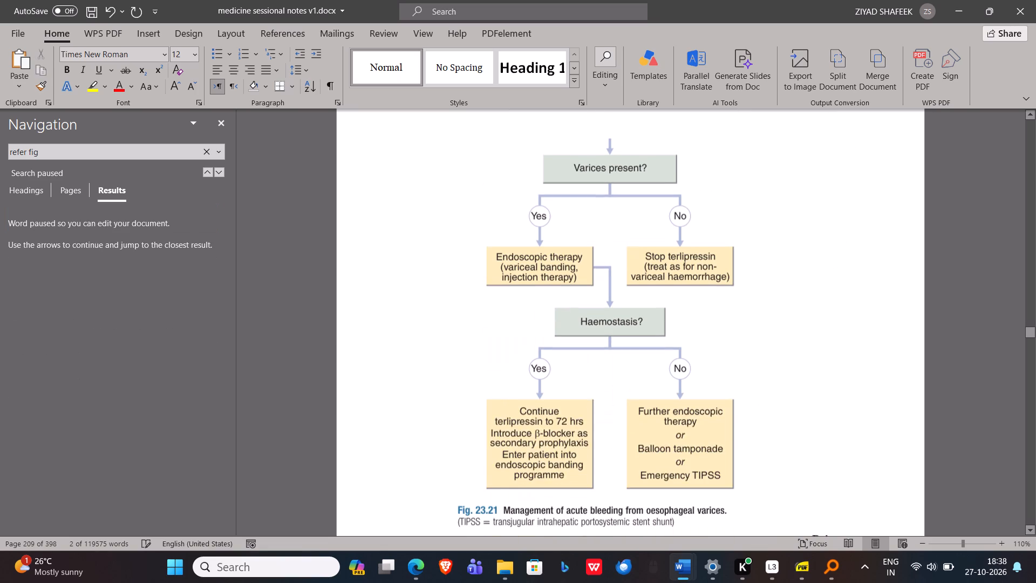
pyautogui.scroll(-2, 522, 268)
pyautogui.press('Return')
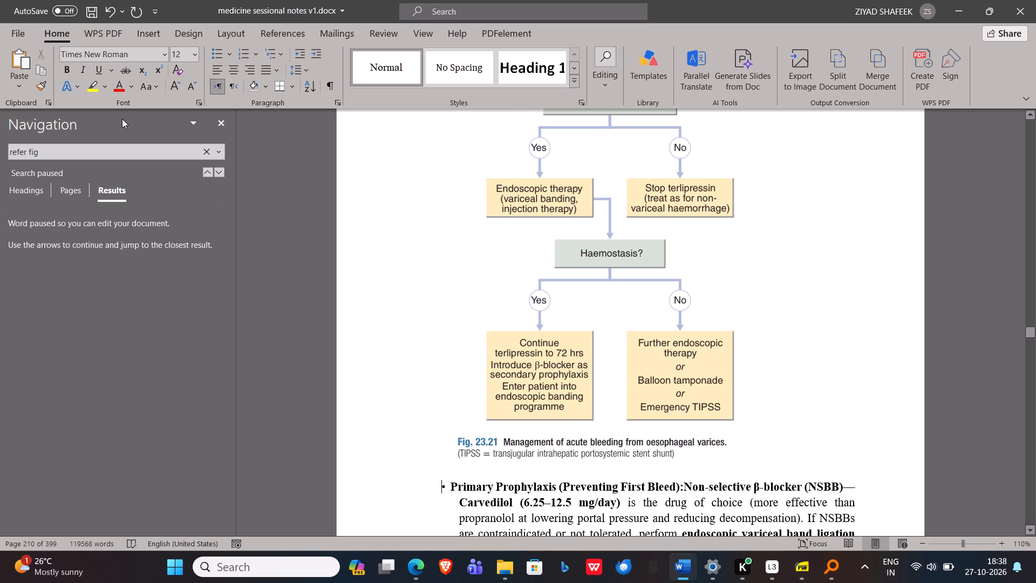
# Go to the next "refer fig" placeholder in the notes and search the Davidson's PDF for 23.25.
pyautogui.click(220, 172)
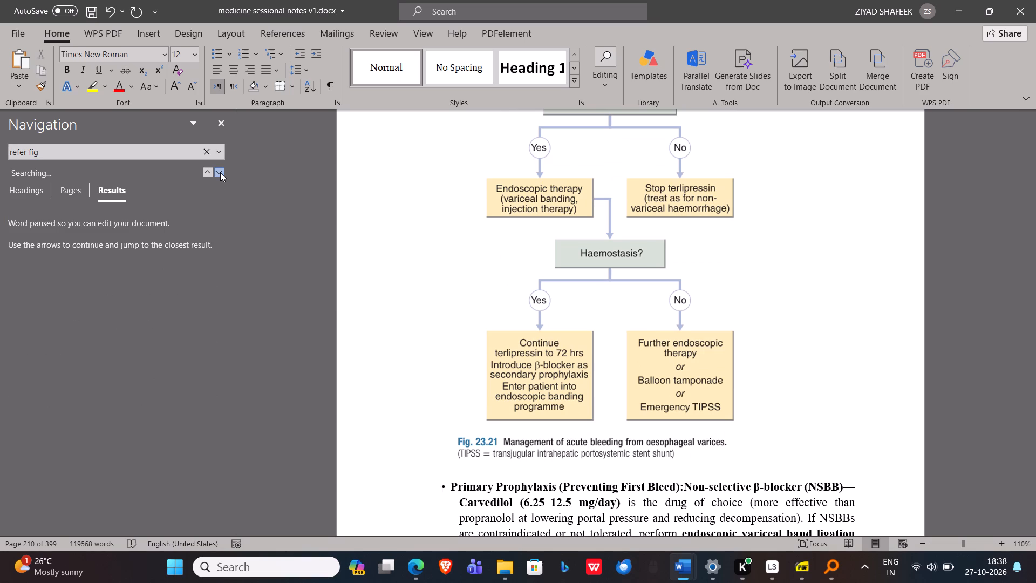
pyautogui.hotkey('alt', 'Tab')
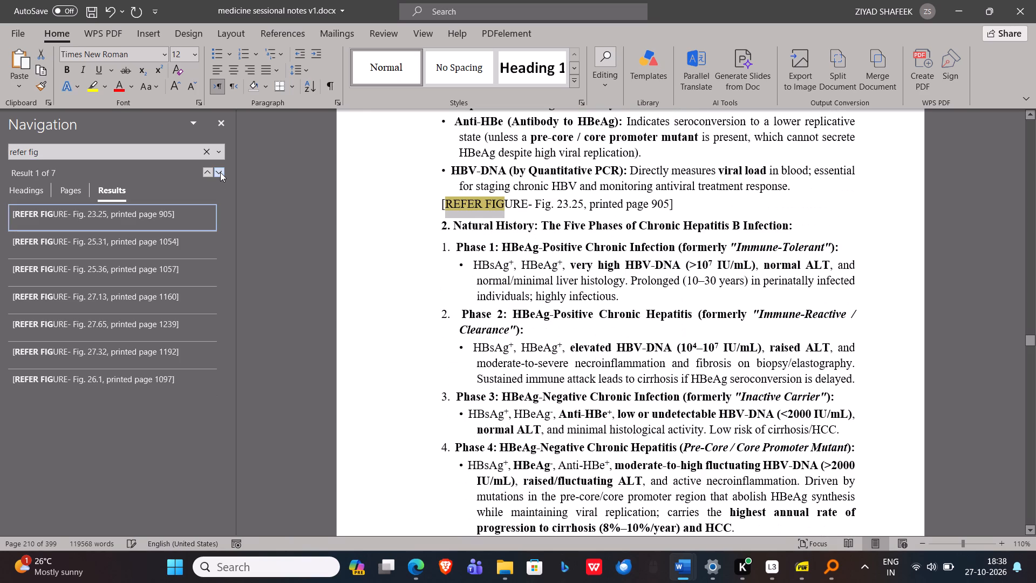
pyautogui.click(428, 294)
pyautogui.hotkey('ctrl', 'f')
pyautogui.write('23.25')
pyautogui.press('Return')
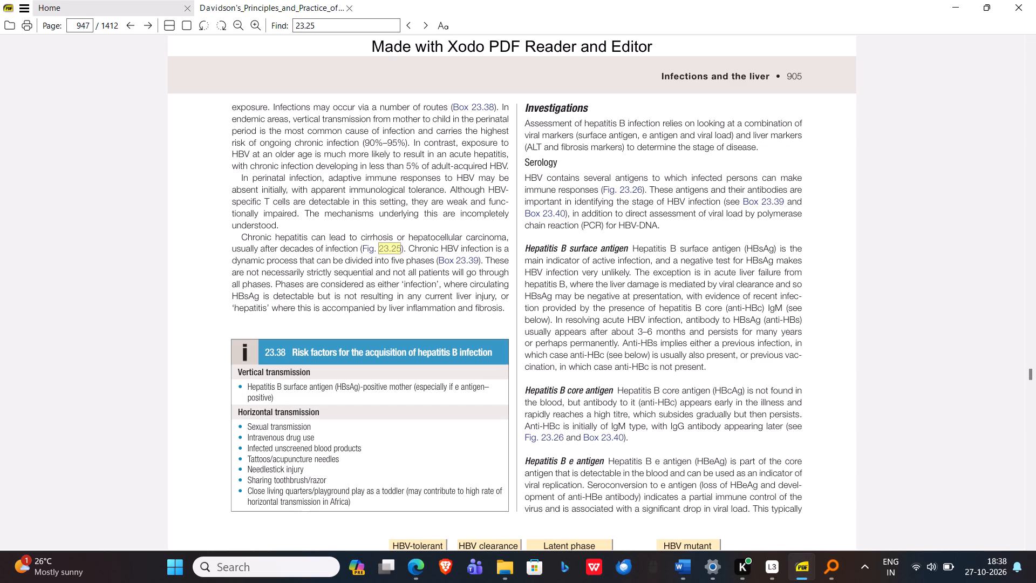
pyautogui.press('Return')
# Capture the Fig. 23.25 natural history of chronic hepatitis B graphs with their full caption as a screen snip.
pyautogui.scroll(2, 428, 294)
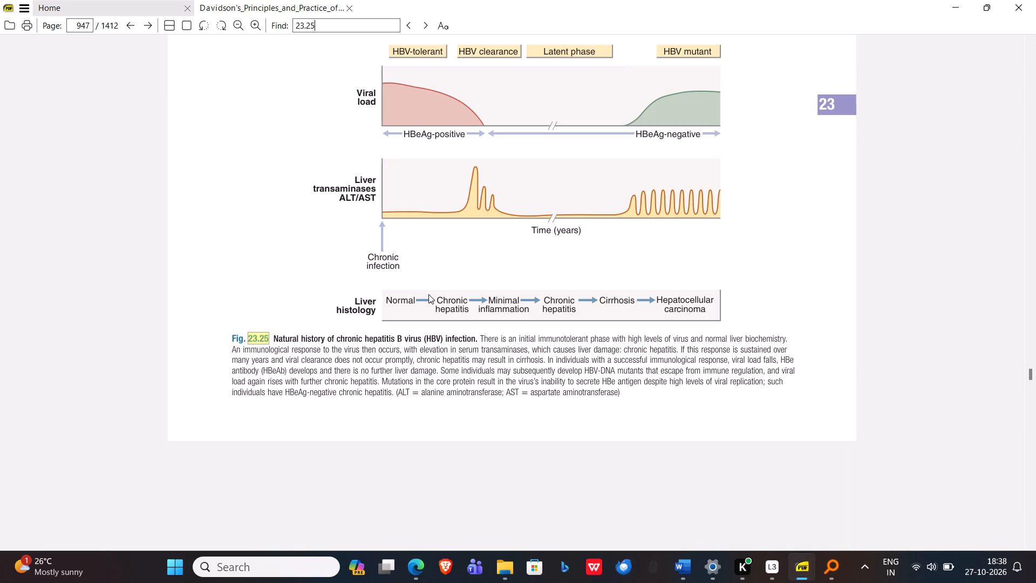
pyautogui.scroll(2, 428, 294)
pyautogui.scroll(-1, 428, 294)
pyautogui.scroll(1, 428, 294)
pyautogui.scroll(-1, 428, 294)
pyautogui.click(331, 215)
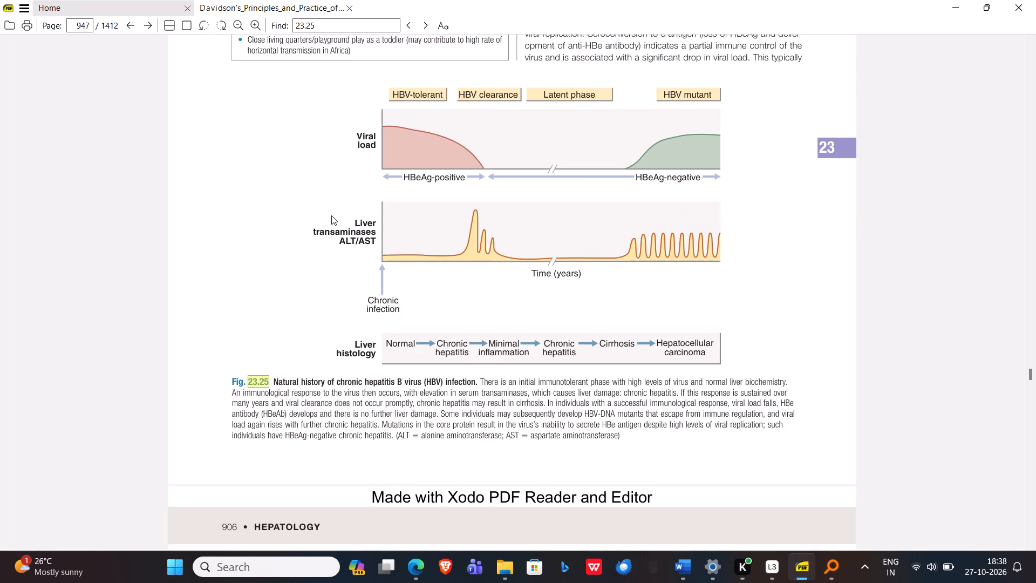
pyautogui.press('shift+super+s')
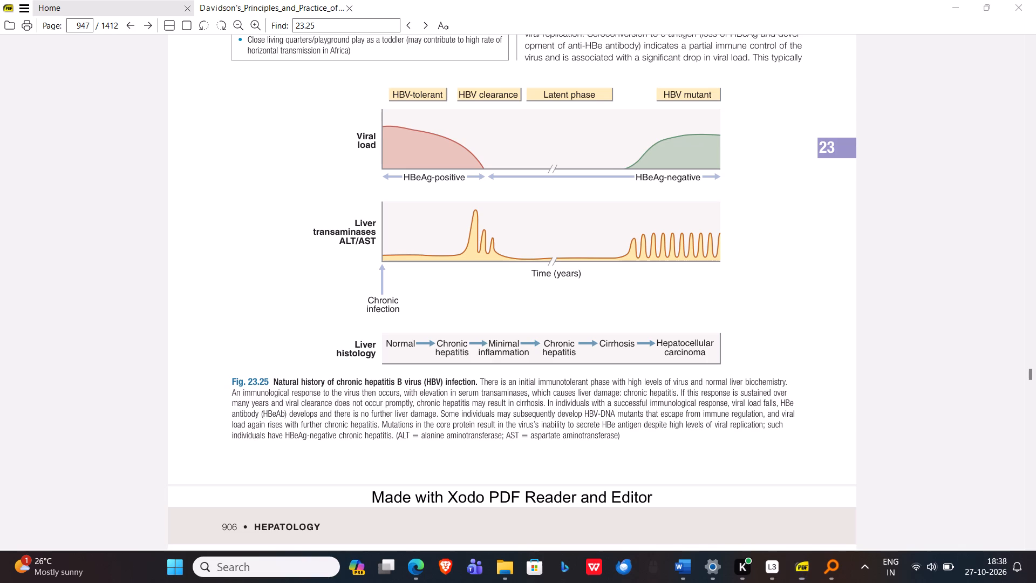
pyautogui.moveTo(224, 75); pyautogui.dragTo(802, 444)
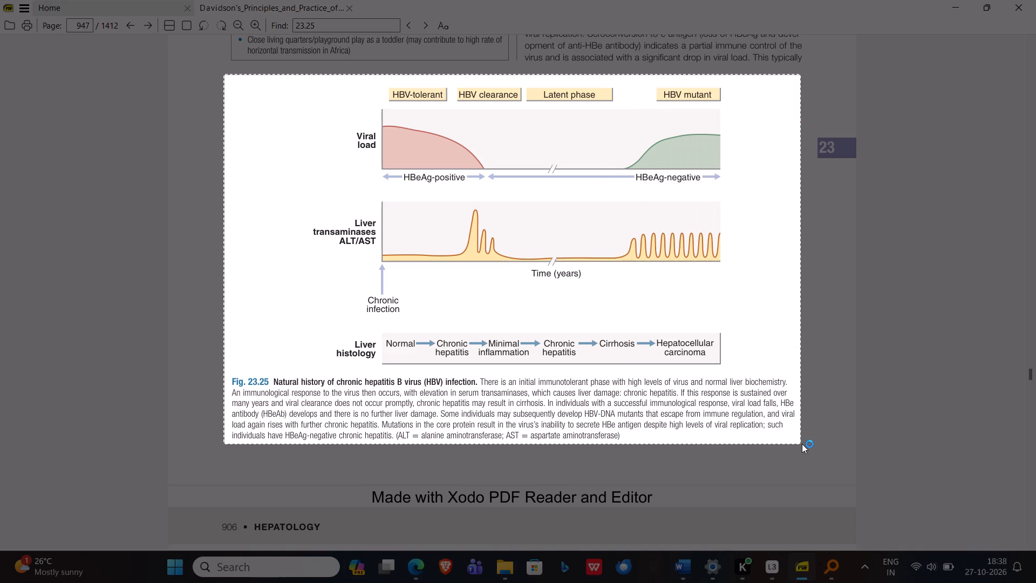
# Replace the "[REFER FIGURE- Fig. 23.25, printed page 905]" placeholder in medicine sessional notes v1.docx with the captured figure.
pyautogui.hotkey('alt', 'Tab')
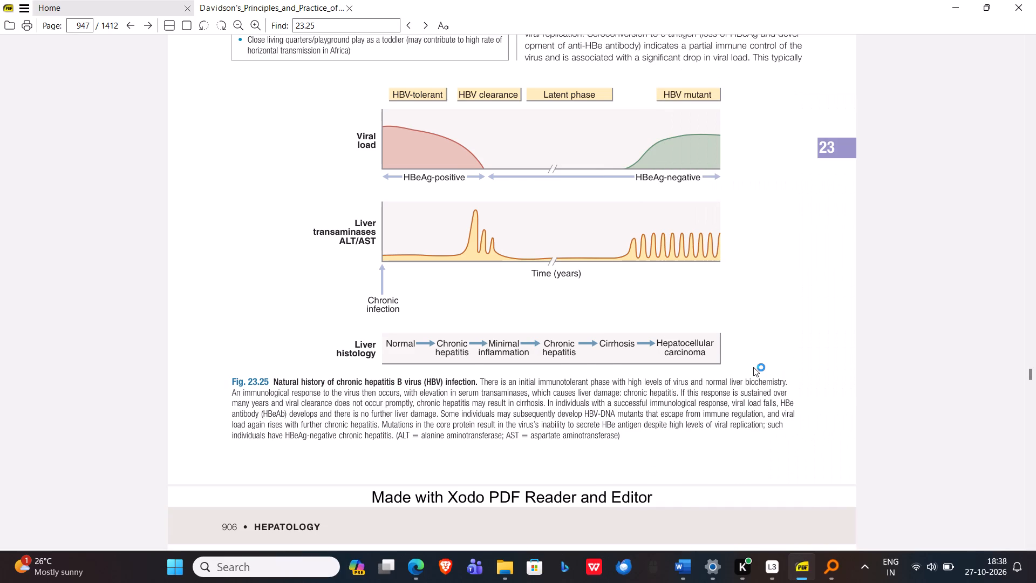
pyautogui.click(687, 204)
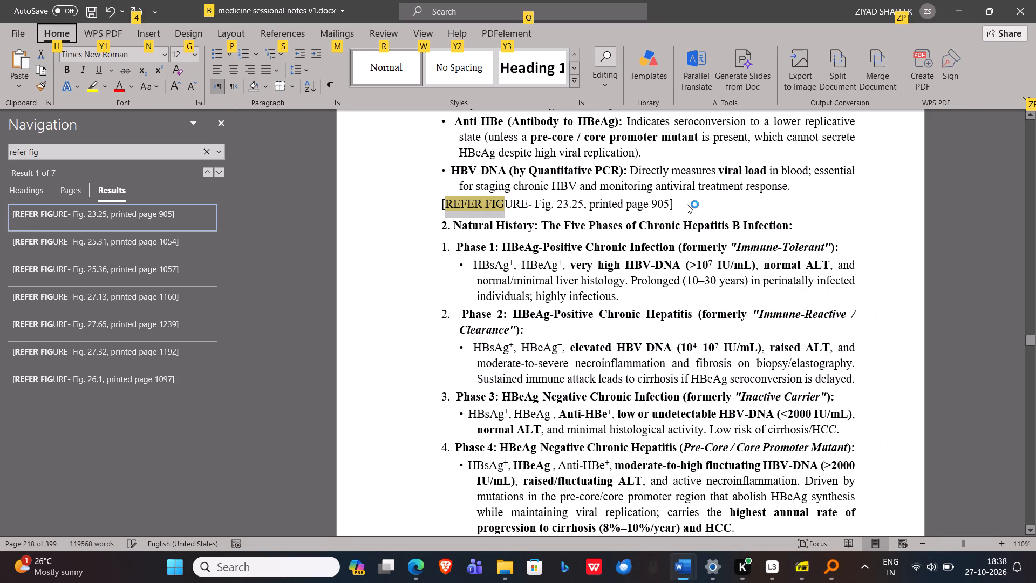
pyautogui.moveTo(687, 204); pyautogui.dragTo(436, 195)
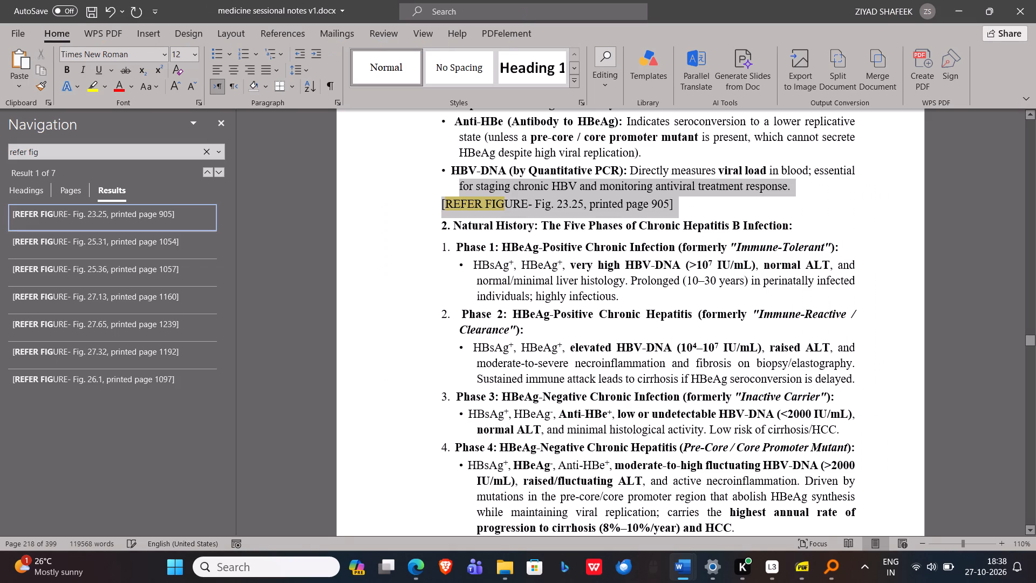
pyautogui.moveTo(436, 195); pyautogui.dragTo(438, 204)
pyautogui.hotkey('ctrl', 'v')
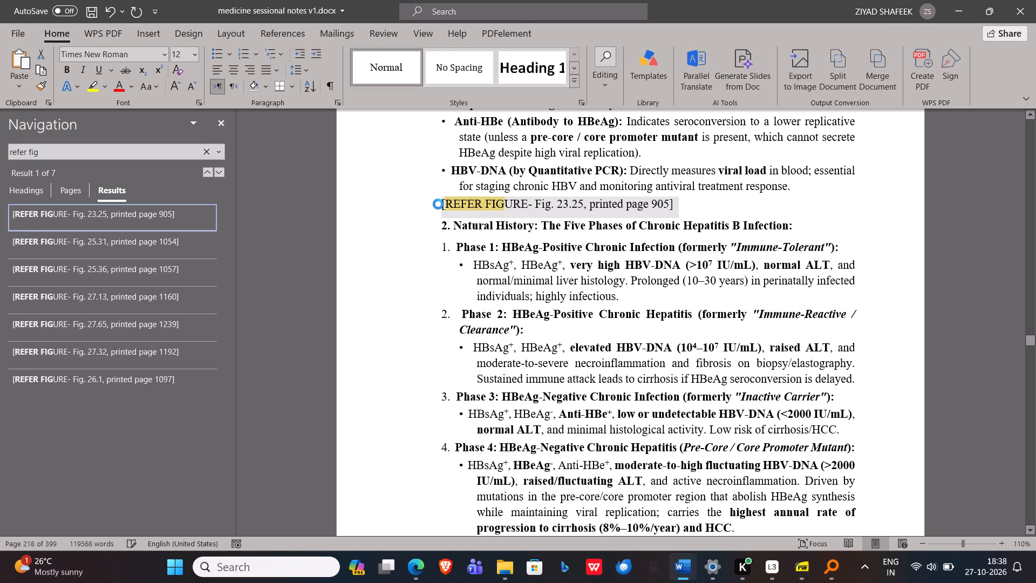
# Enlarge the Fig. 23.25 picture slightly from its corner.
pyautogui.click(664, 444)
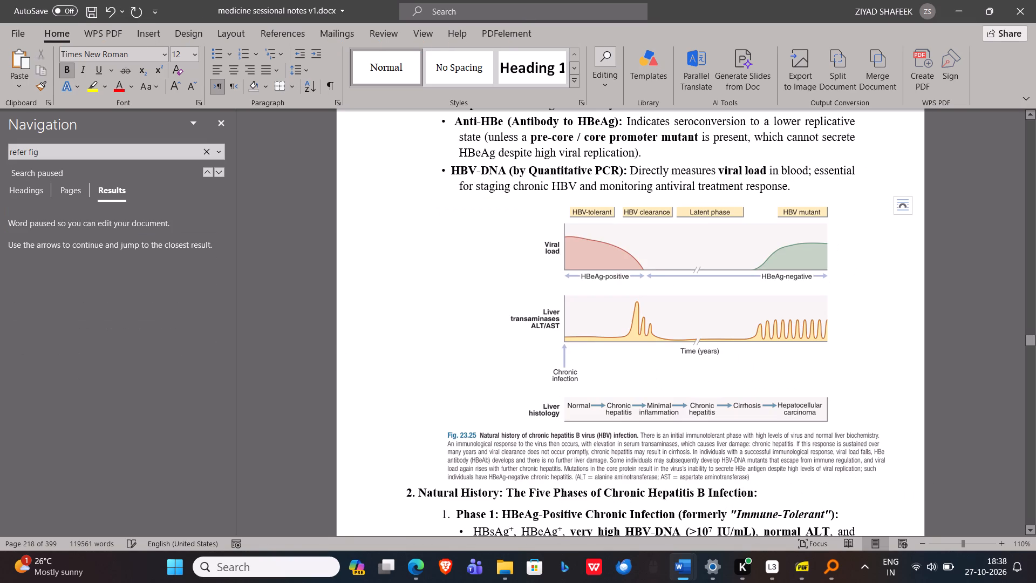
pyautogui.scroll(-1, 664, 444)
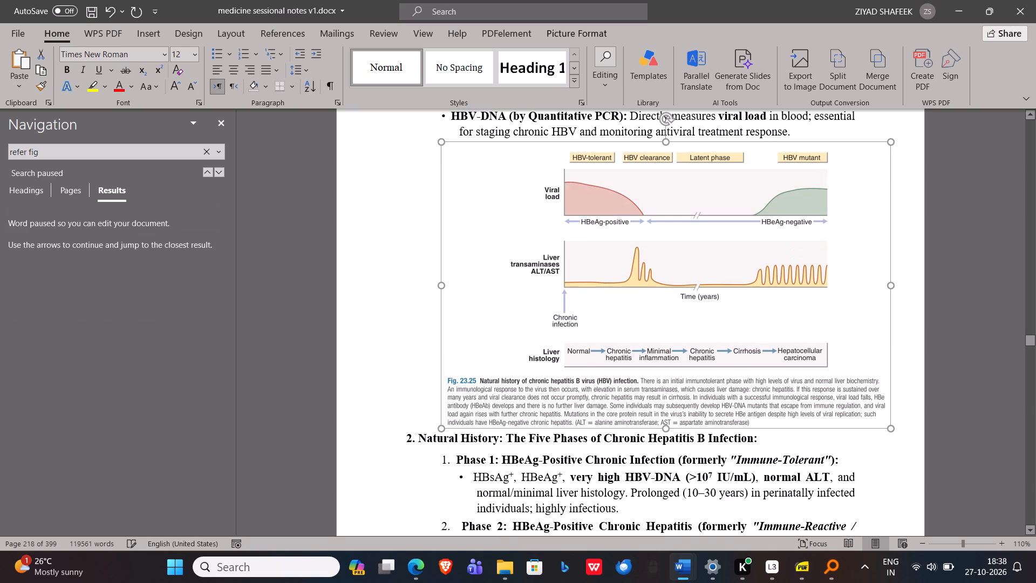
pyautogui.moveTo(440, 427); pyautogui.dragTo(431, 448)
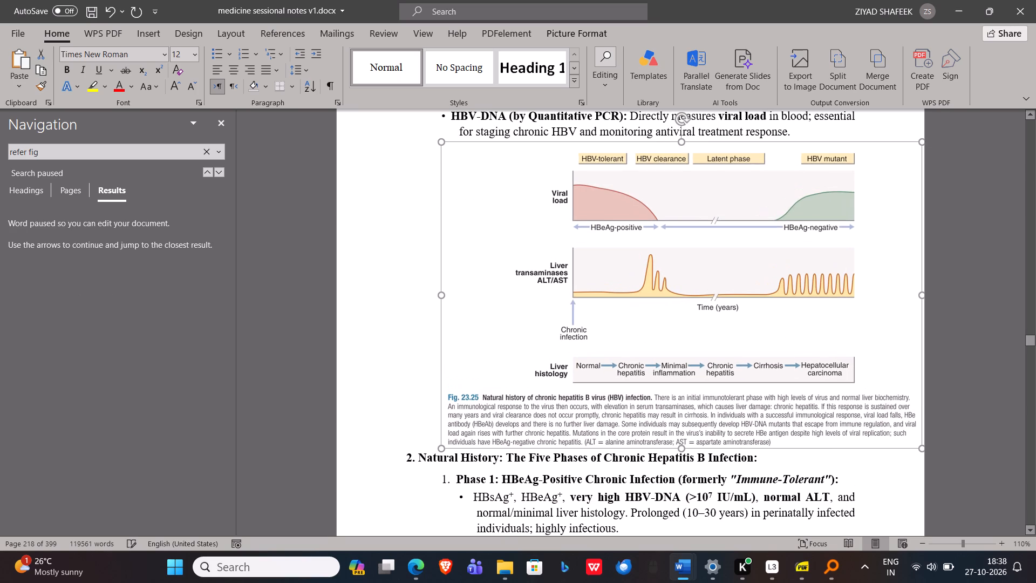
pyautogui.moveTo(431, 448); pyautogui.dragTo(438, 444)
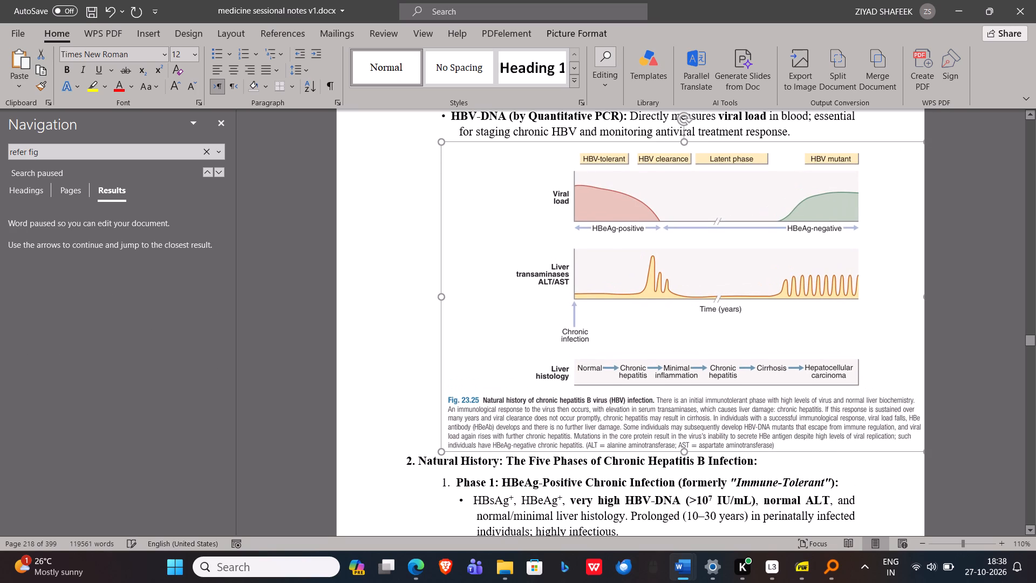
# Reduce the Fig. 23.25 picture slightly from its lower-left corner.
pyautogui.moveTo(438, 444); pyautogui.dragTo(445, 440)
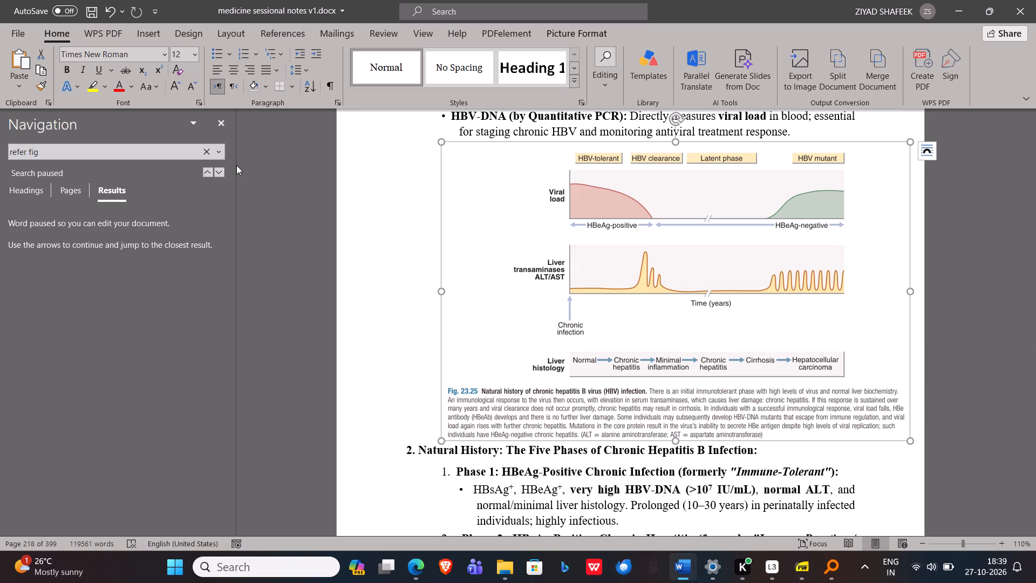
# Go to the next "refer fig" placeholder in the notes and search the Davidson's PDF for 25.31 to locate the figure.
pyautogui.click(224, 172)
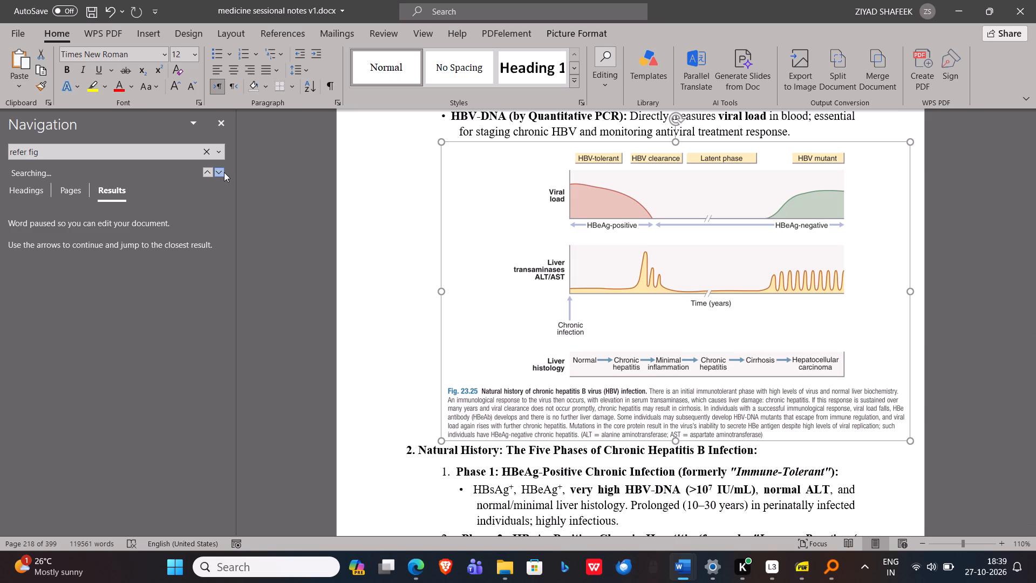
pyautogui.hotkey('alt', 'Tab')
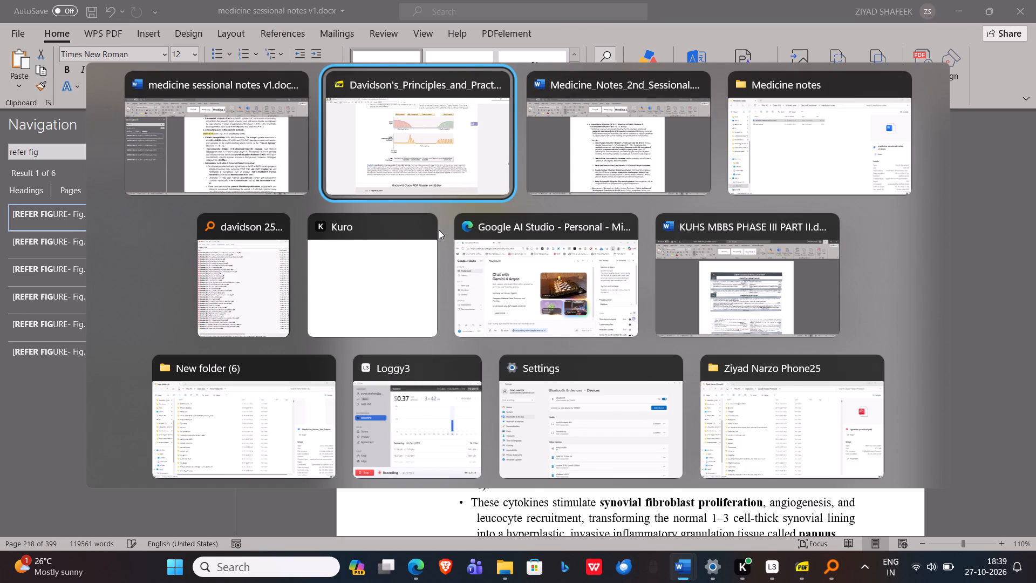
pyautogui.hotkey('ctrl', 'f')
pyautogui.write('25.31')
pyautogui.press('Return')
pyautogui.press('Return')
pyautogui.press('Return')
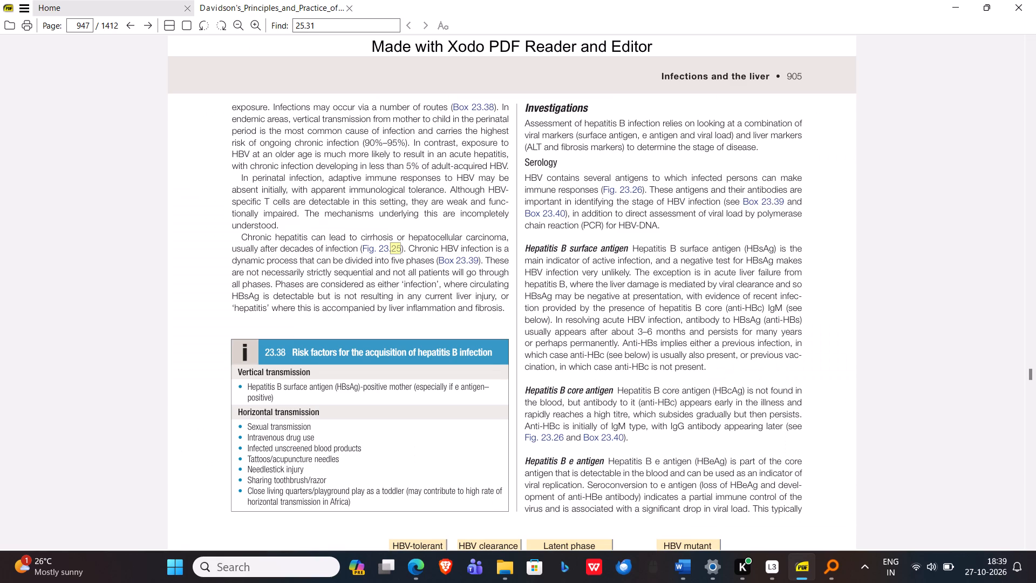
pyautogui.press('Return')
pyautogui.press('Return')
pyautogui.press('Return')
pyautogui.press('Return')
pyautogui.press('Return')
pyautogui.press('Return')
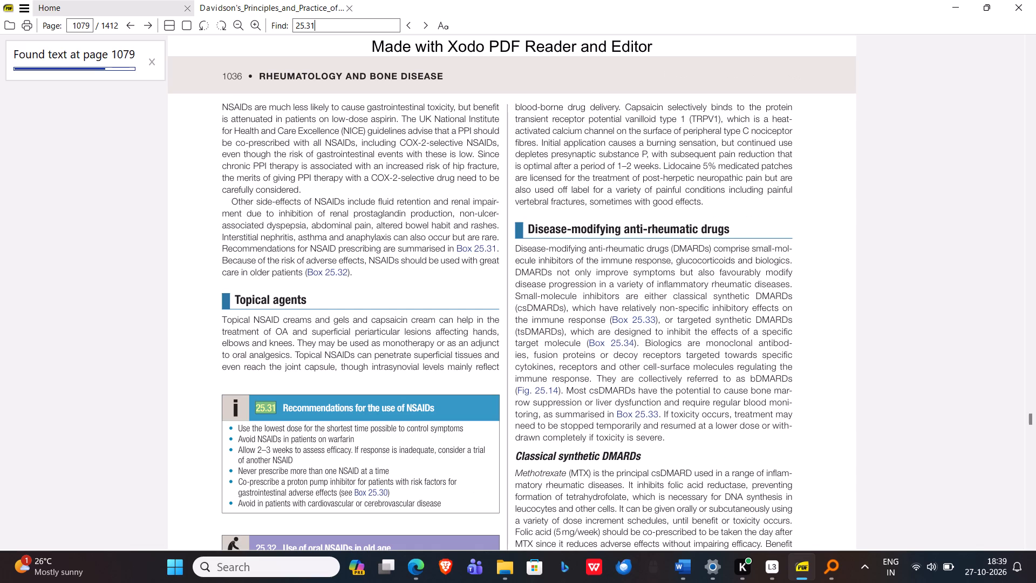
pyautogui.press('Return')
pyautogui.press('Return')
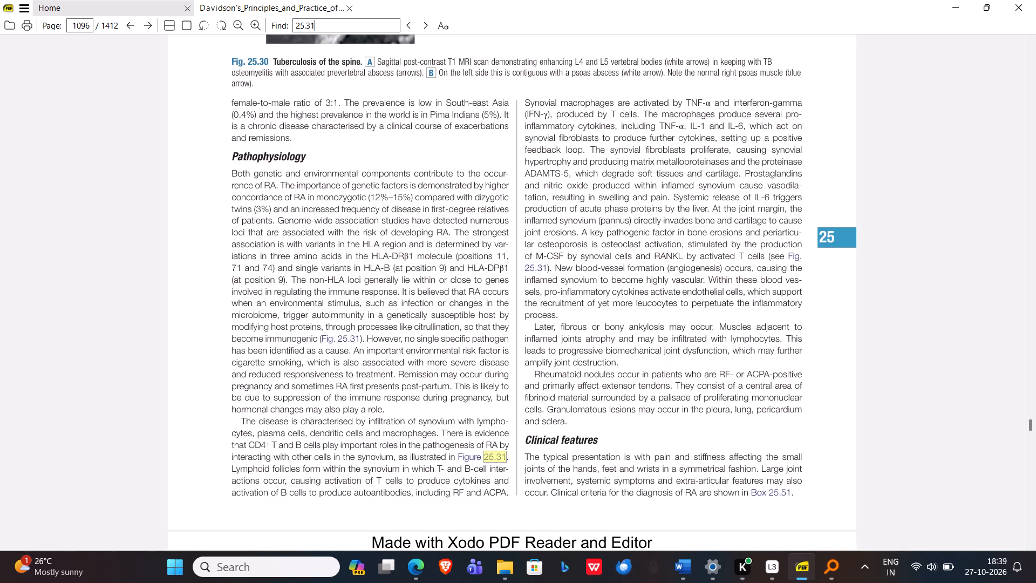
pyautogui.scroll(2, 566, 377)
pyautogui.scroll(-1, 566, 377)
pyautogui.scroll(1, 566, 377)
pyautogui.scroll(-4, 566, 377)
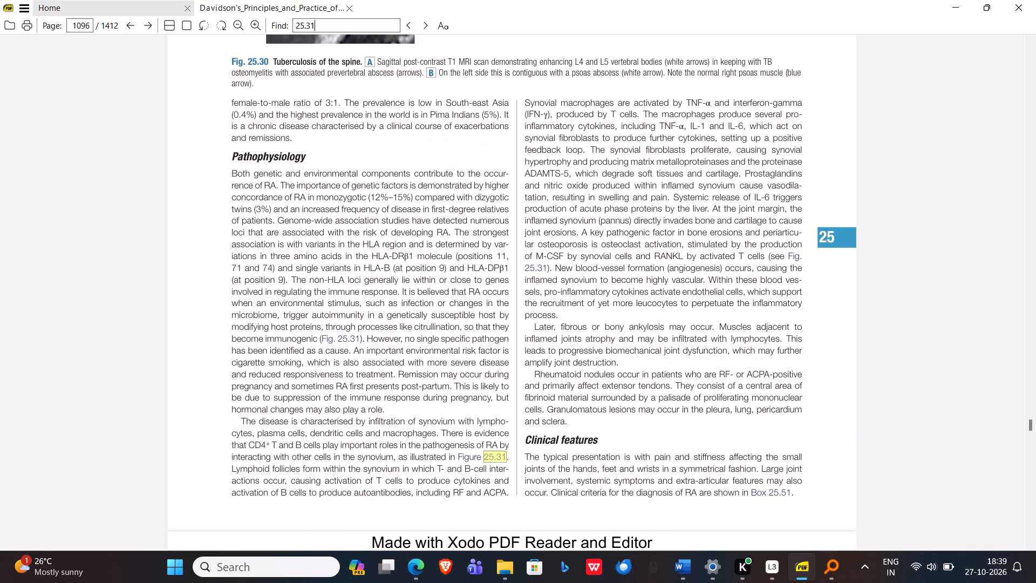
pyautogui.scroll(-3, 566, 377)
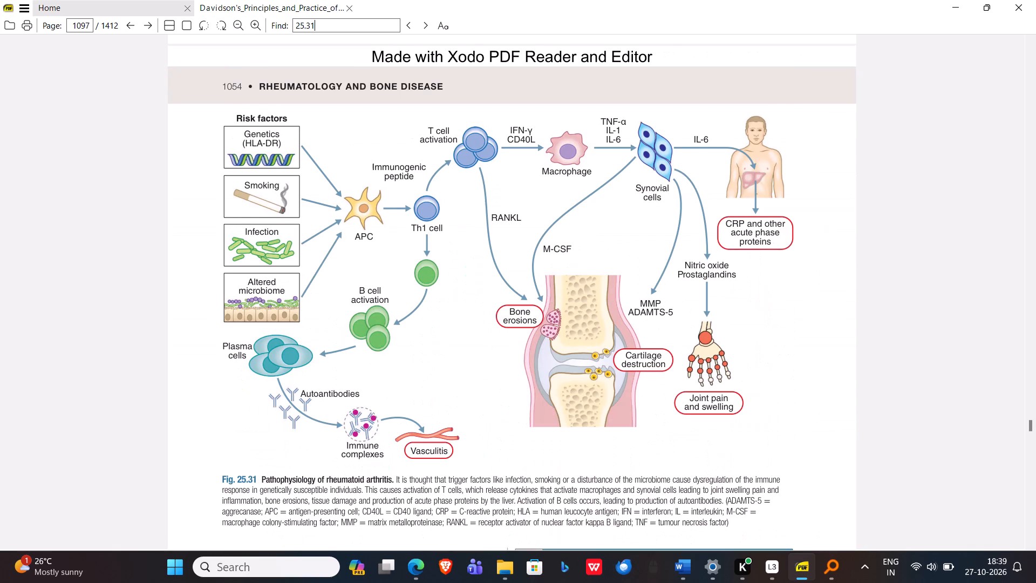
# Capture the Fig. 25.31 pathophysiology of rheumatoid arthritis diagram with its full caption as a screen snip.
pyautogui.press('shift+super+s')
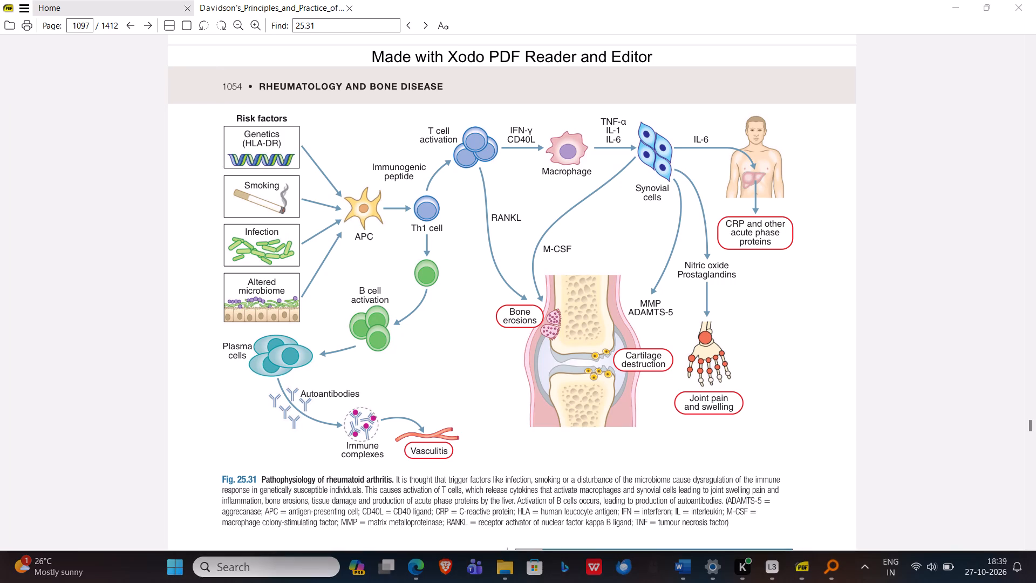
pyautogui.moveTo(213, 109); pyautogui.dragTo(792, 506)
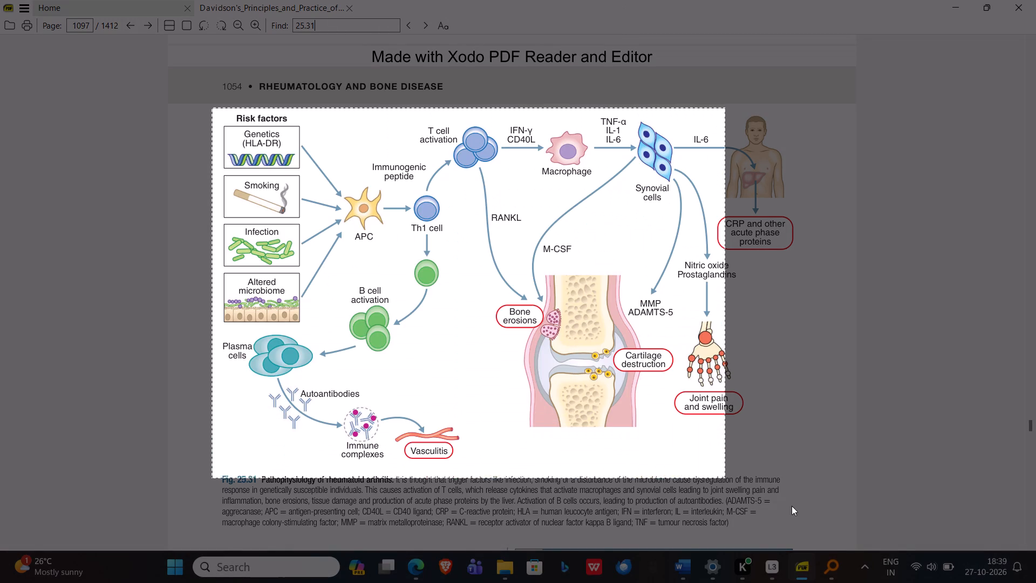
pyautogui.moveTo(792, 506); pyautogui.dragTo(809, 536)
# Replace the "[REFER FIGURE- Fig. 25.31, printed page 1054]" placeholder in medicine sessional notes v1.docx with the captured figure.
pyautogui.hotkey('alt', 'Tab')
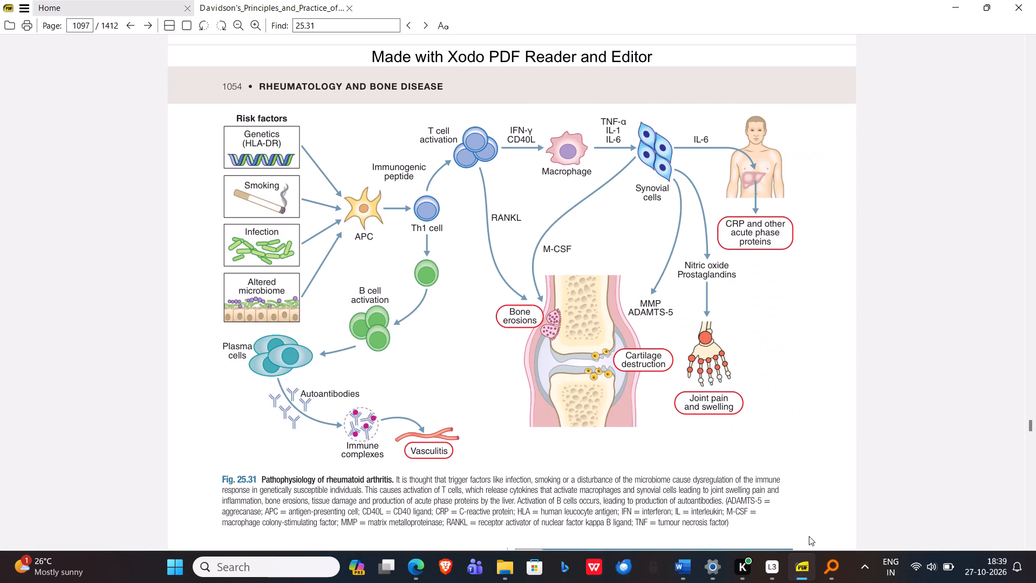
pyautogui.moveTo(704, 203); pyautogui.dragTo(474, 208)
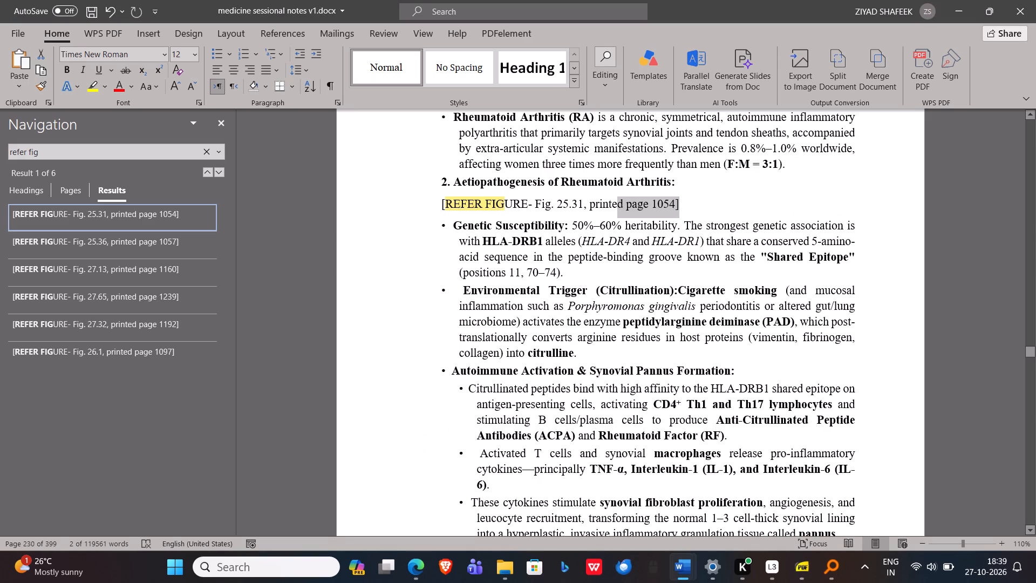
pyautogui.moveTo(474, 208); pyautogui.dragTo(428, 205)
pyautogui.hotkey('ctrl', 'v')
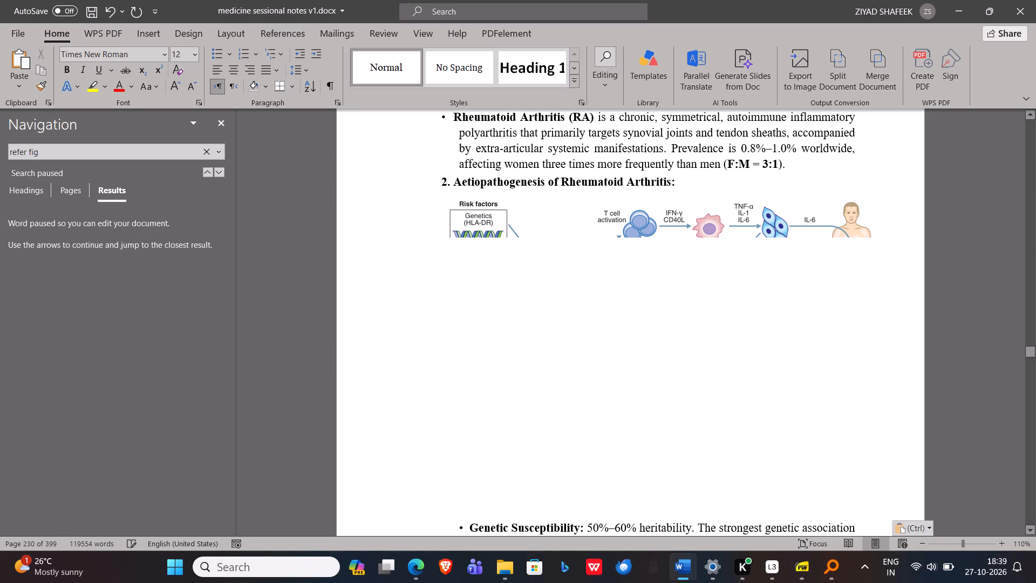
# Delete the Fig. 25.31 picture under "Aetiopathogenesis of Rheumatoid Arthritis" and paste the captured figure there again.
pyautogui.scroll(2, 585, 248)
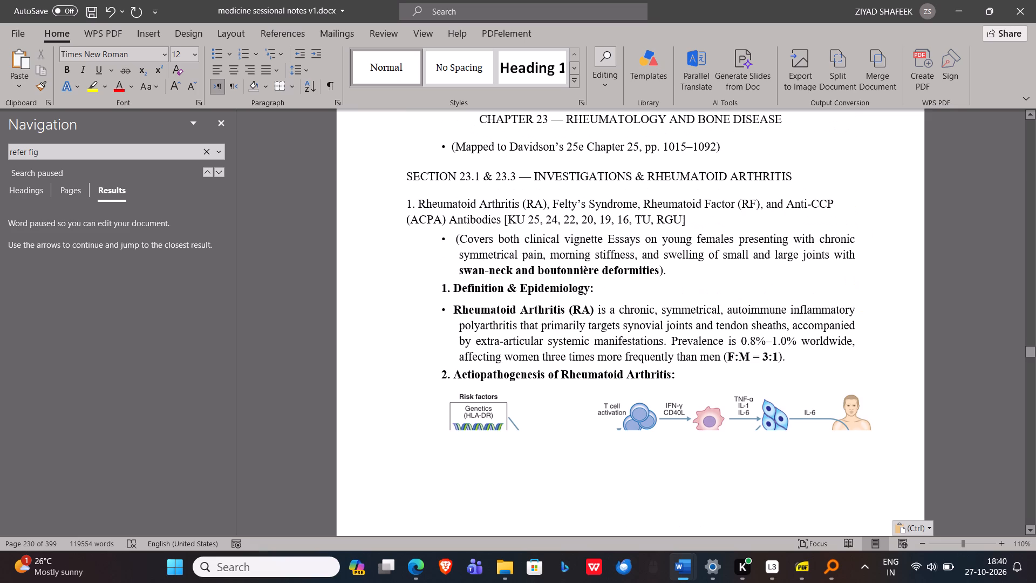
pyautogui.scroll(-5, 585, 248)
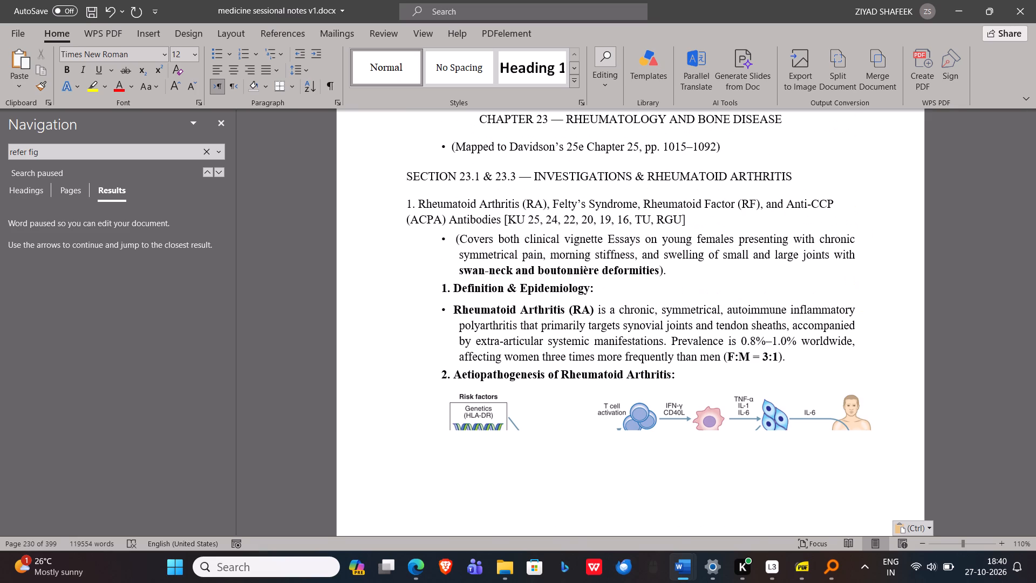
pyautogui.scroll(-4, 585, 248)
pyautogui.scroll(2, 585, 248)
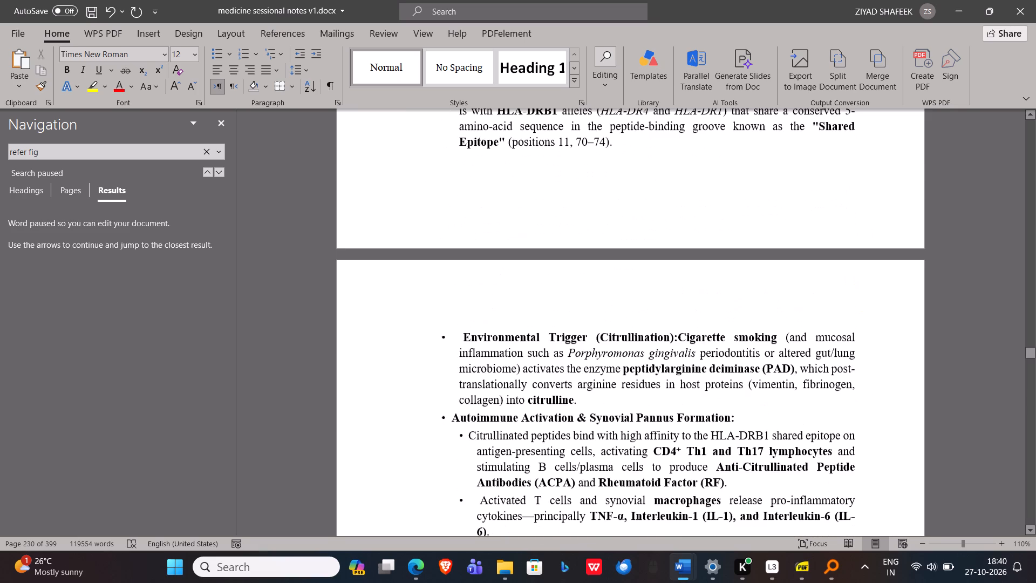
pyautogui.scroll(4, 585, 248)
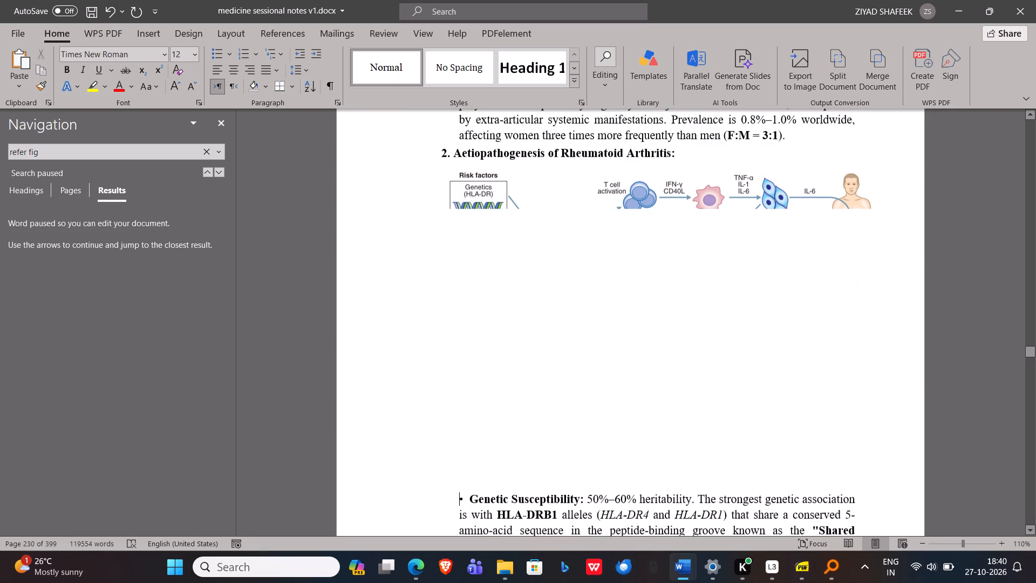
pyautogui.click(622, 356)
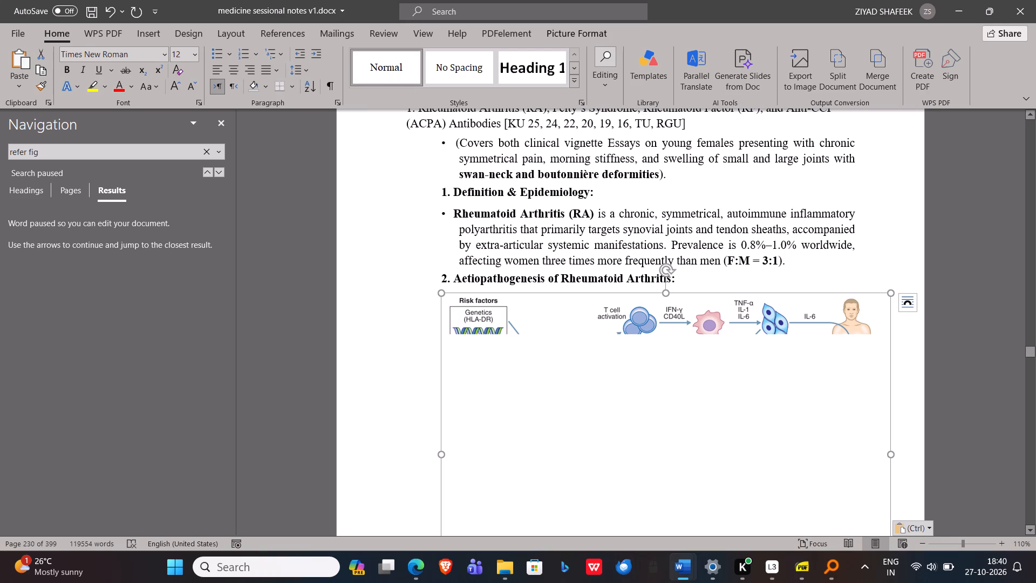
pyautogui.click(622, 356)
pyautogui.press('Delete')
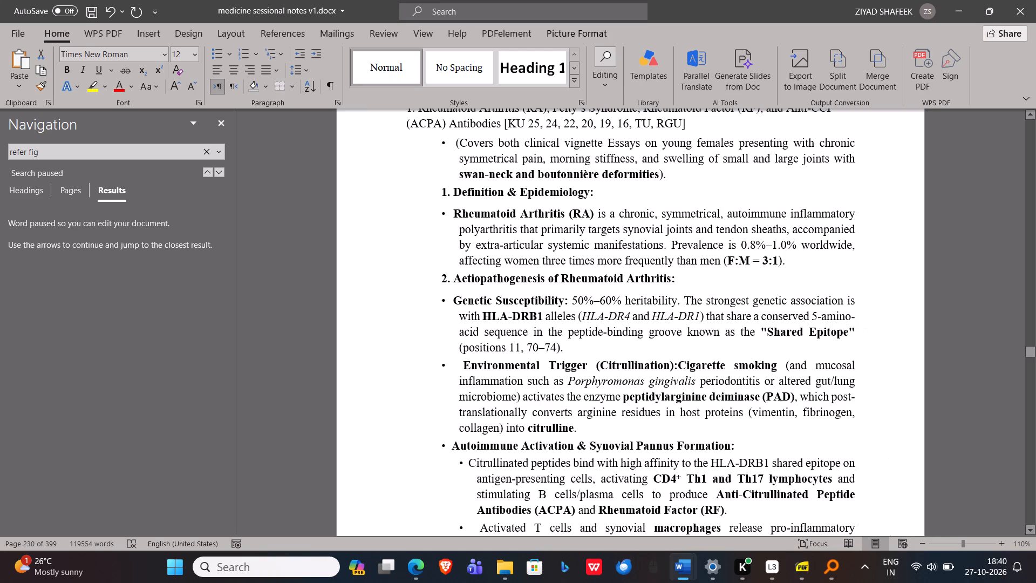
pyautogui.hotkey('ctrl', 'v')
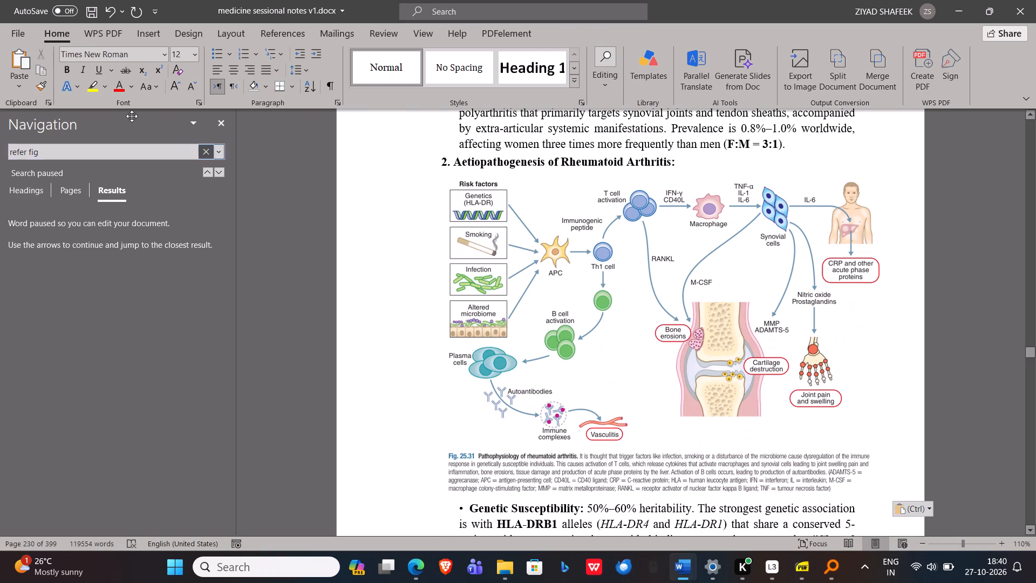
# Go to the next "refer fig" placeholder in the notes and search the Davidson's PDF for 25.36.
pyautogui.click(224, 172)
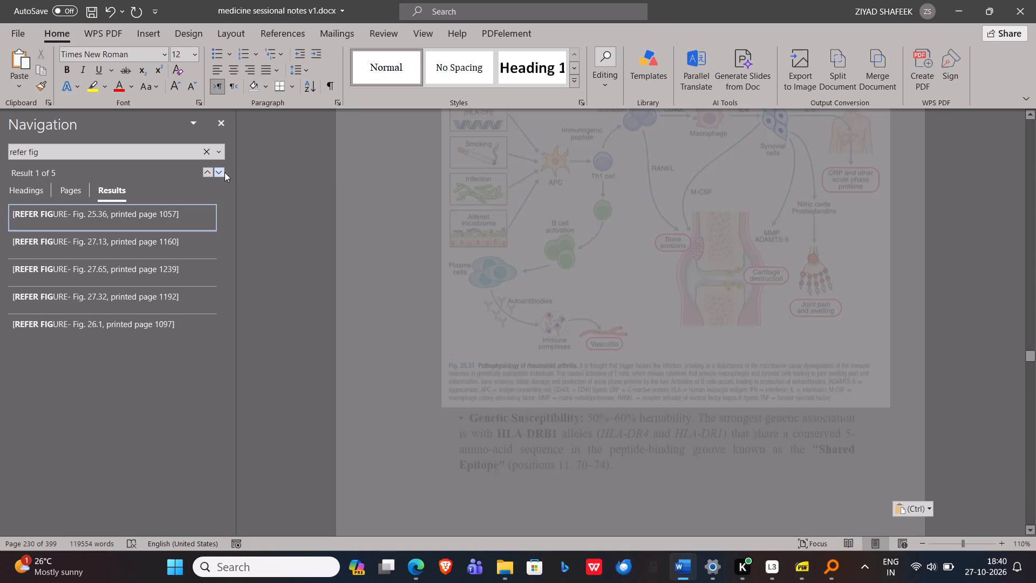
pyautogui.hotkey('alt', 'Tab')
pyautogui.click(425, 281)
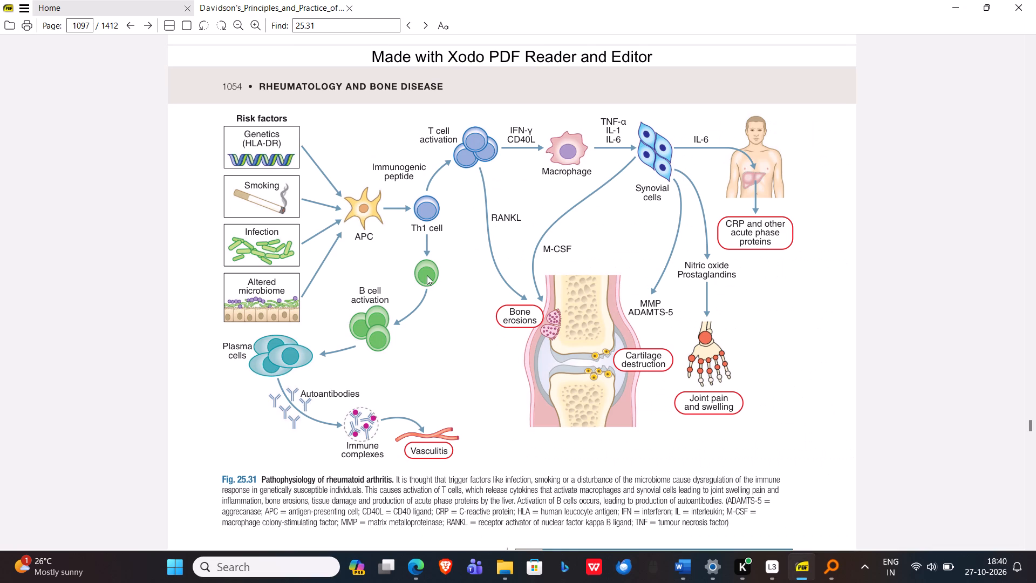
pyautogui.hotkey('ctrl', 'f')
pyautogui.write('25.36')
pyautogui.press('Return')
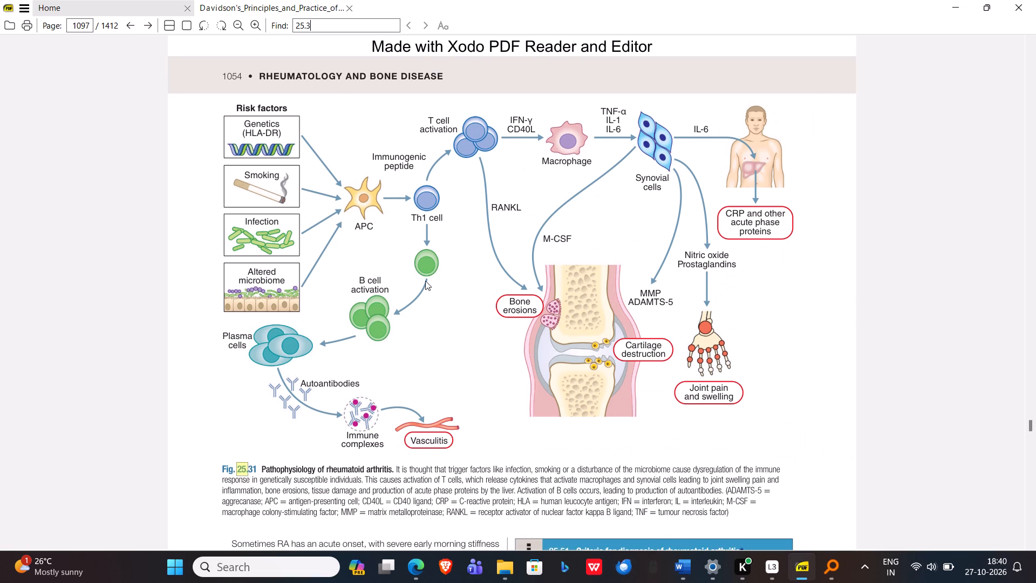
pyautogui.scroll(1, 425, 281)
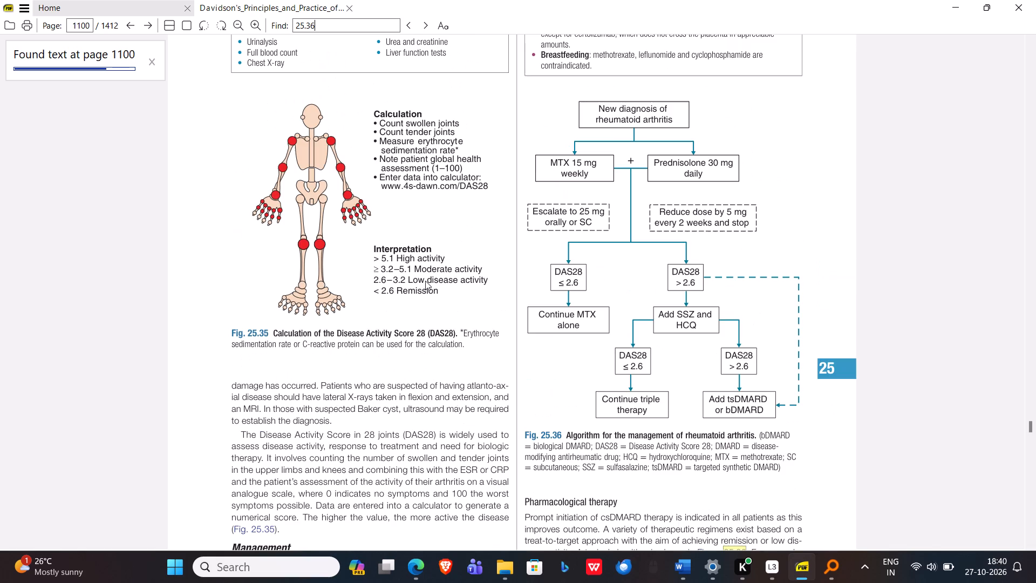
pyautogui.hscroll(-1, 425, 281)
# Capture the Fig. 25.36 rheumatoid arthritis management algorithm with its caption as a screen snip.
pyautogui.press('shift+super+s')
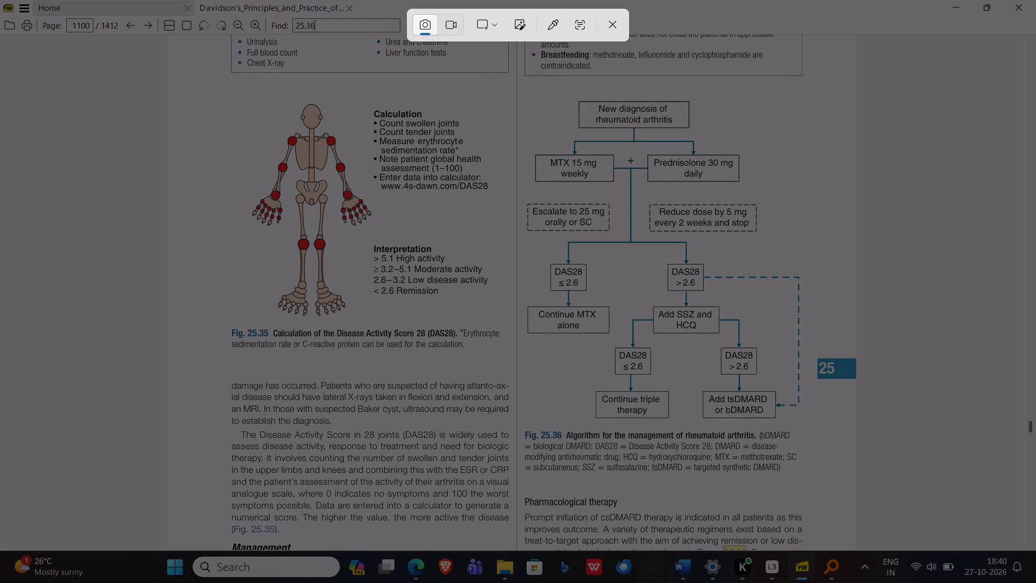
pyautogui.moveTo(527, 96); pyautogui.dragTo(793, 489)
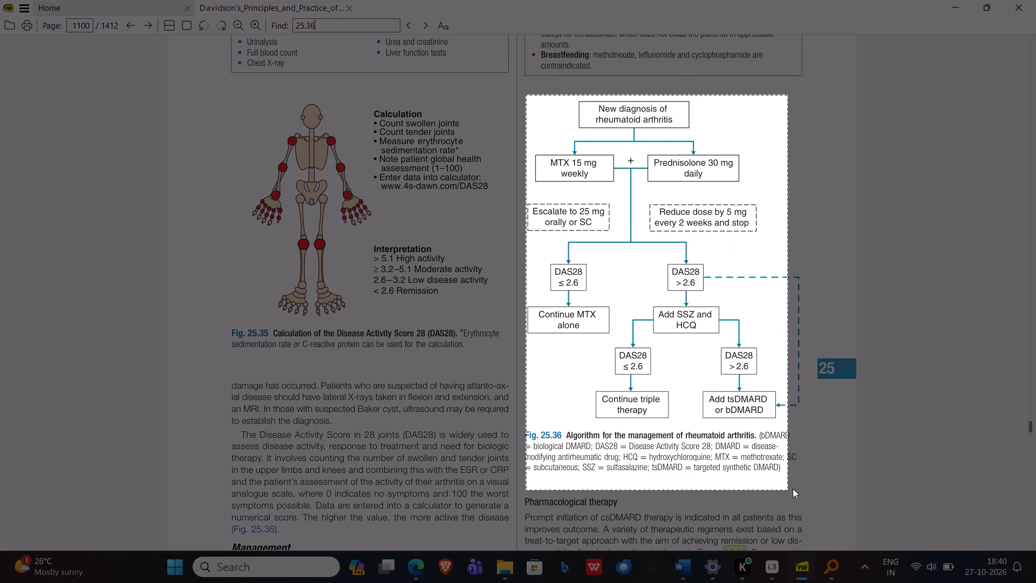
pyautogui.moveTo(793, 489); pyautogui.dragTo(803, 486)
# Replace the "[REFER FIGURE- Fig. 25.36, printed page 1057]" placeholder in medicine sessional notes v1.docx with the captured algorithm.
pyautogui.hotkey('alt', 'Tab')
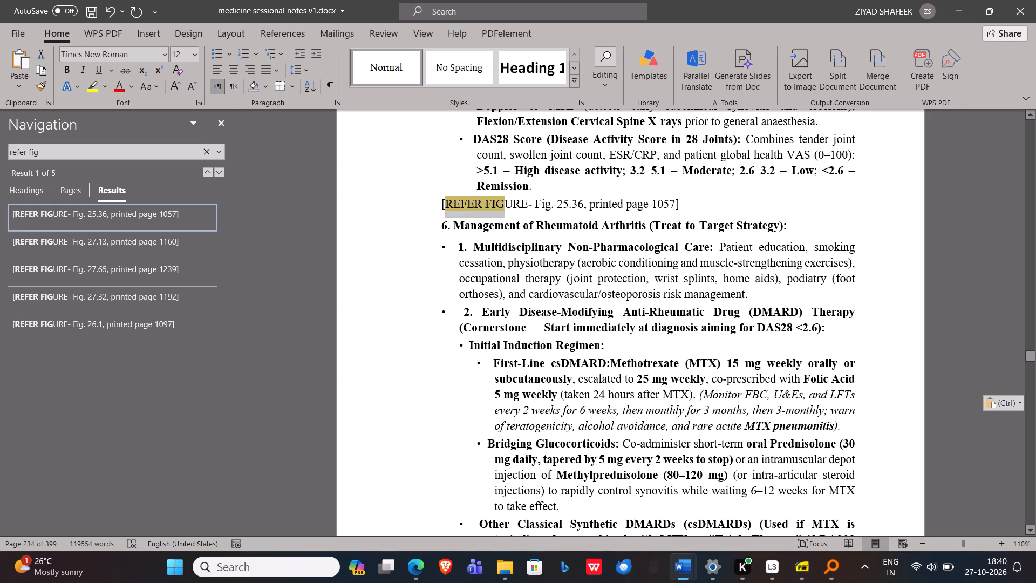
pyautogui.moveTo(694, 204); pyautogui.dragTo(451, 208)
pyautogui.press('BackSpace')
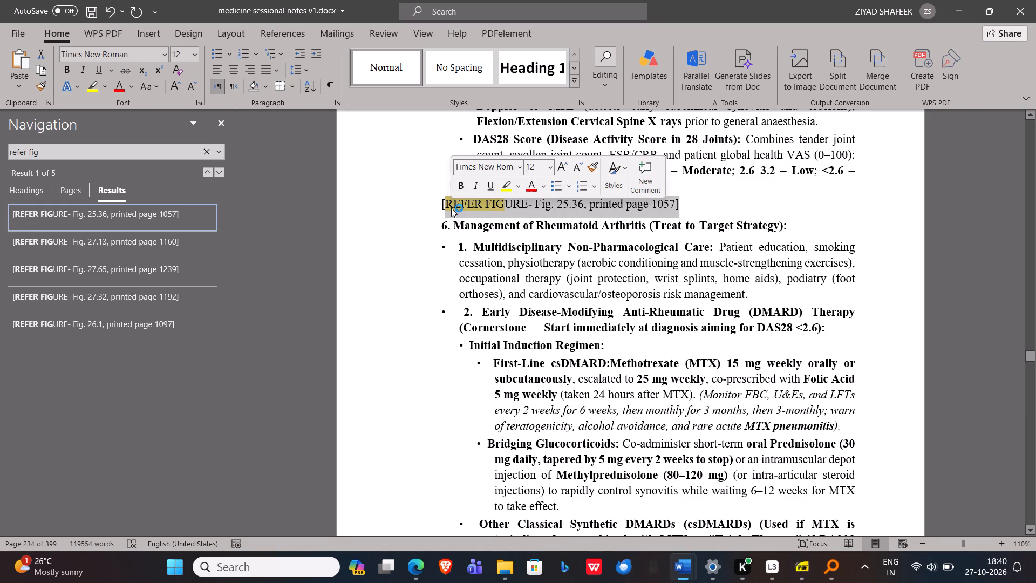
pyautogui.press('BackSpace')
pyautogui.hotkey('ctrl', 'v')
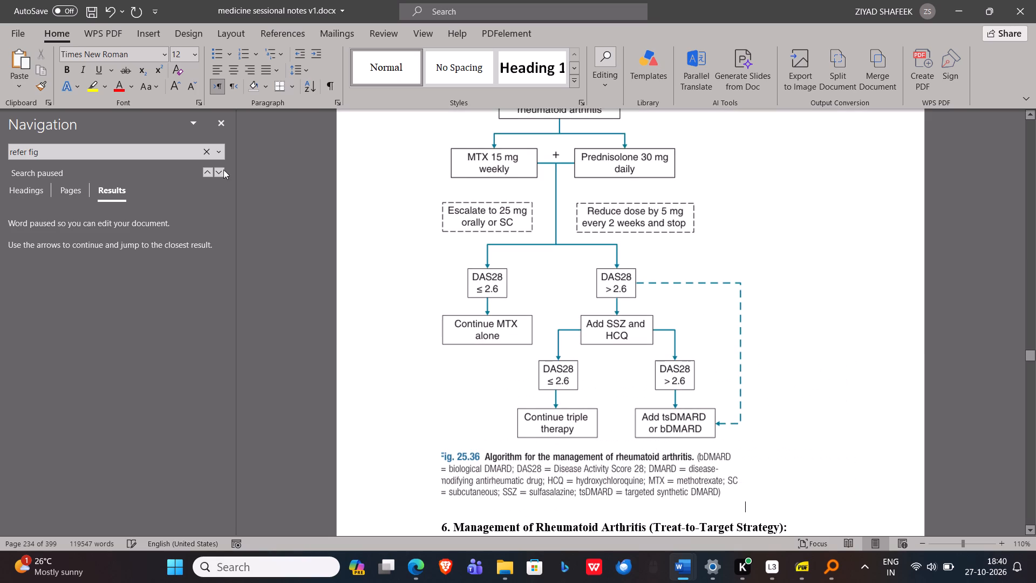
# Delete the Fig. 25.36 picture above "Management of Rheumatoid Arthritis" and paste the captured algorithm there again.
pyautogui.click(465, 299)
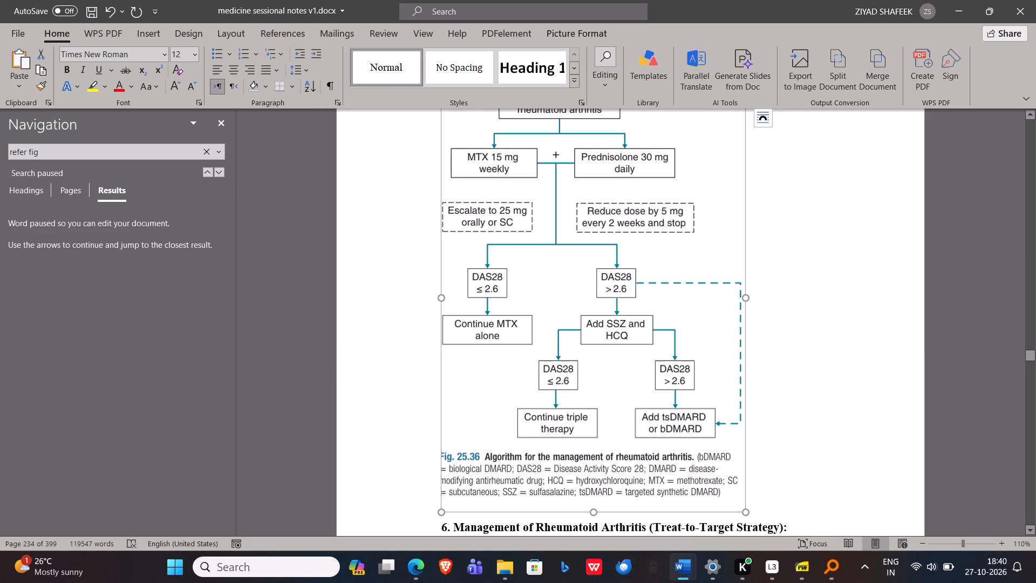
pyautogui.press('Delete')
pyautogui.scroll(1, 465, 299)
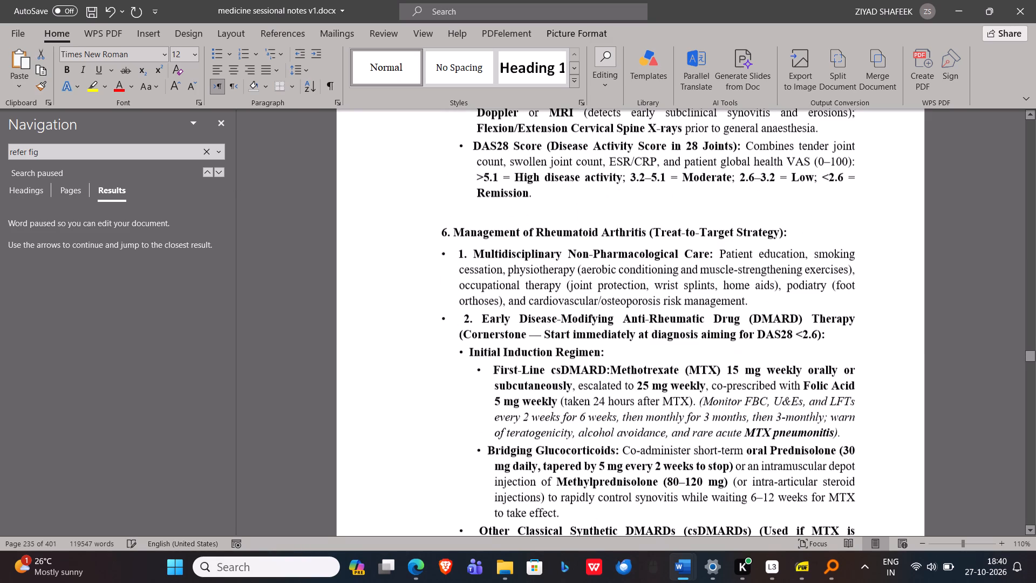
pyautogui.hotkey('ctrl', 'v')
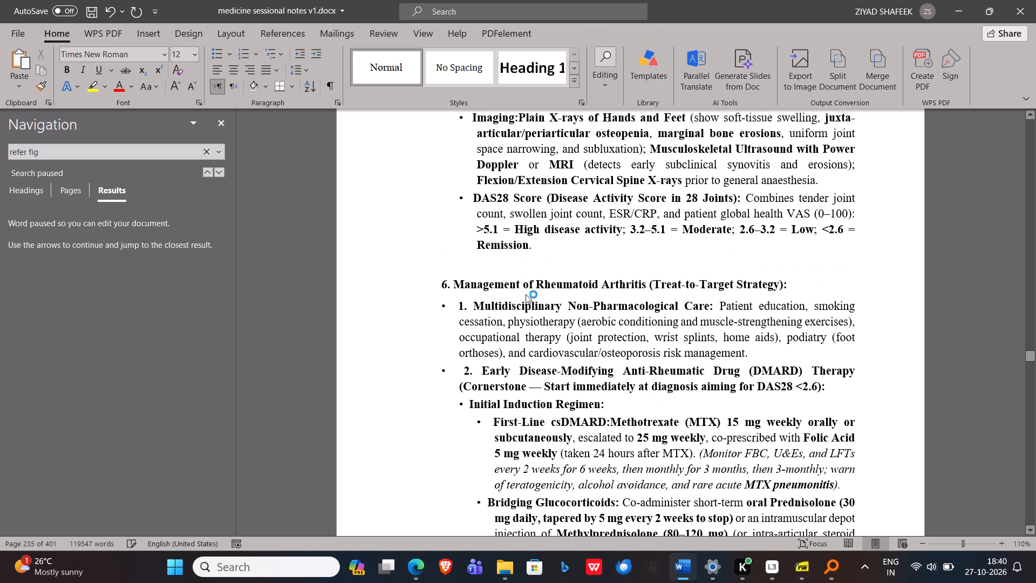
# Recapture the complete Fig. 25.36 rheumatoid arthritis algorithm with its caption from the Davidson's PDF, leaving a margin around it.
pyautogui.hotkey('alt', 'Tab')
pyautogui.press('shift+super+s')
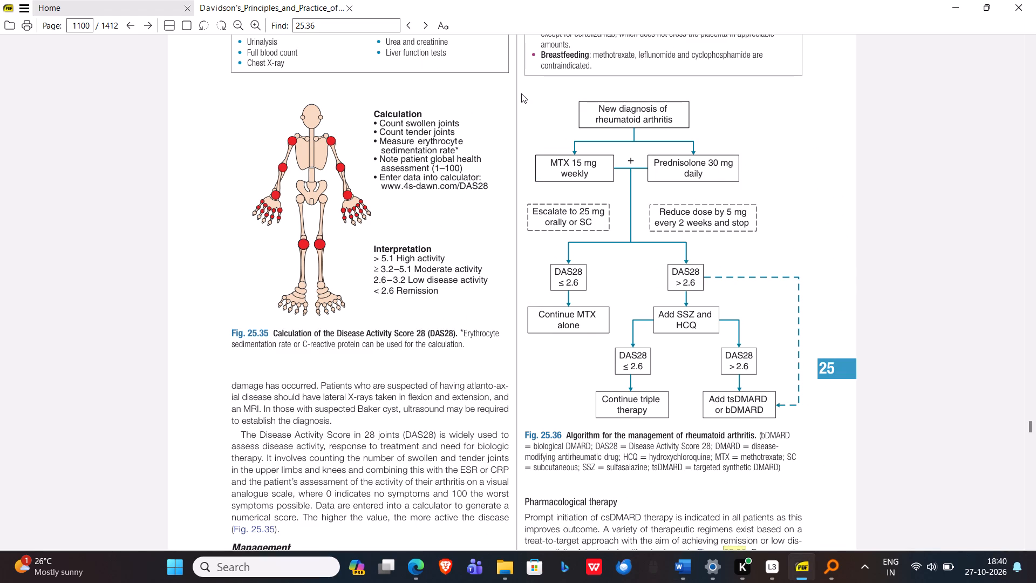
pyautogui.press('shift+super+s')
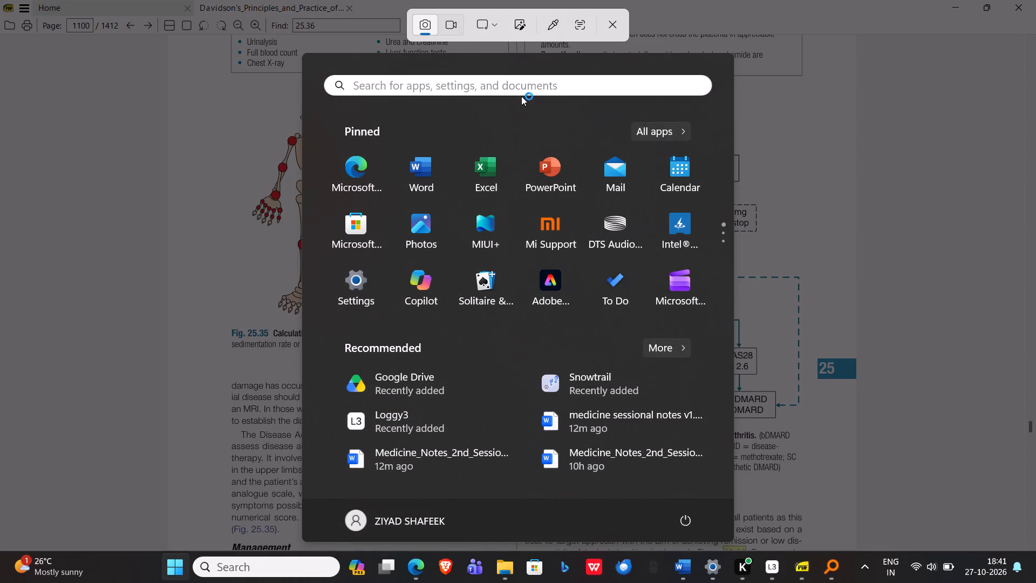
pyautogui.press('shift+super+s')
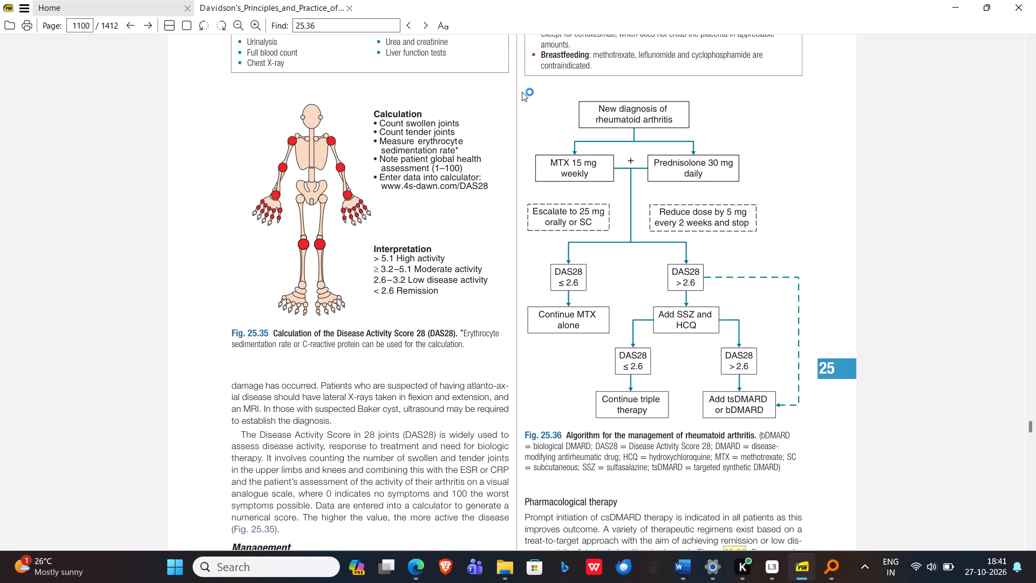
pyautogui.moveTo(517, 88); pyautogui.dragTo(822, 476)
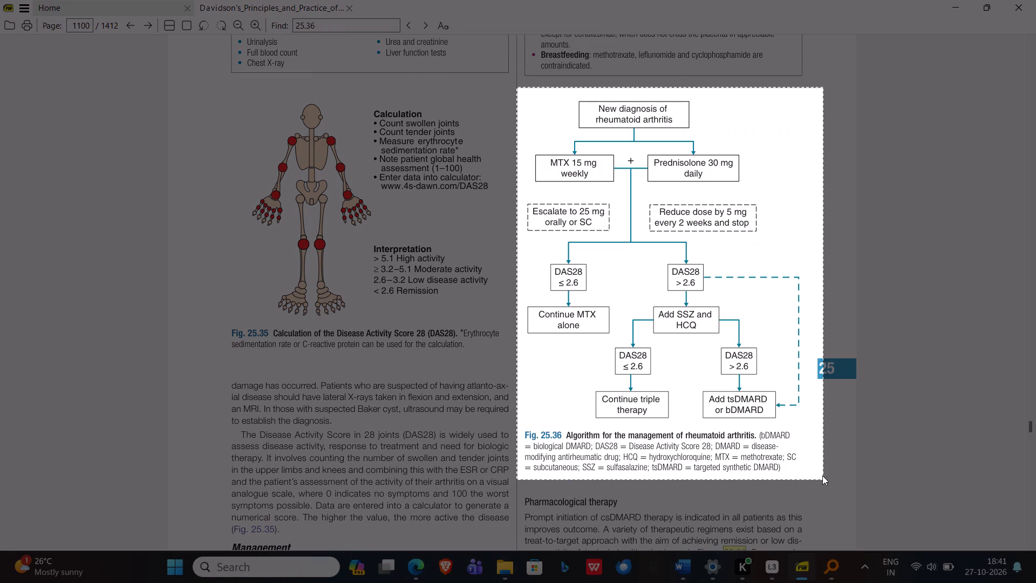
pyautogui.moveTo(822, 476); pyautogui.dragTo(809, 477)
# Replace the cropped Fig. 25.36 picture above "Management of Rheumatoid Arthritis" in the notes with the new capture.
pyautogui.hotkey('alt', 'Tab')
pyautogui.hotkey('alt', 'Tab')
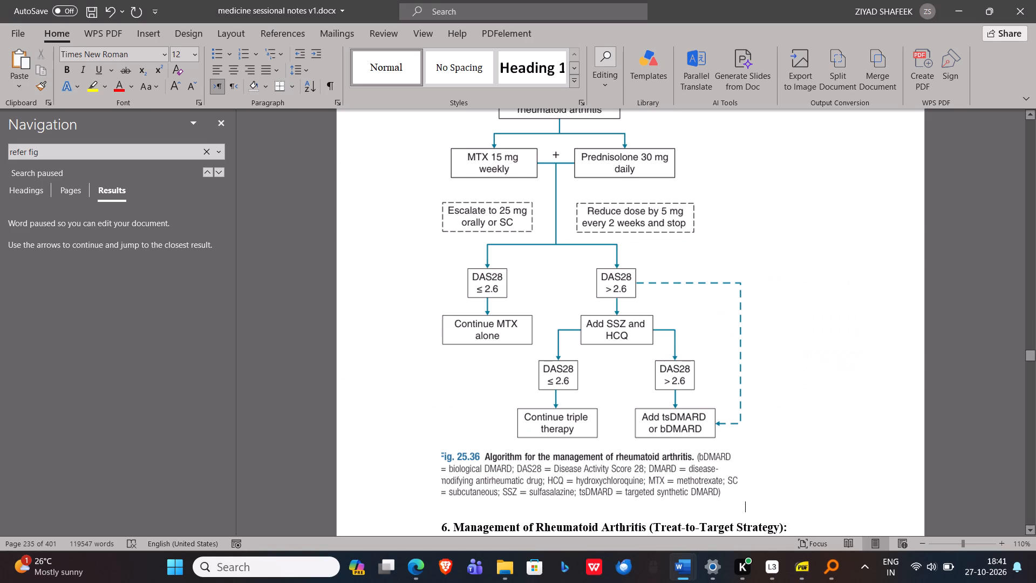
pyautogui.click(703, 296)
pyautogui.hotkey('alt', 'Tab')
pyautogui.click(702, 296)
pyautogui.press('Delete')
pyautogui.scroll(1, 702, 296)
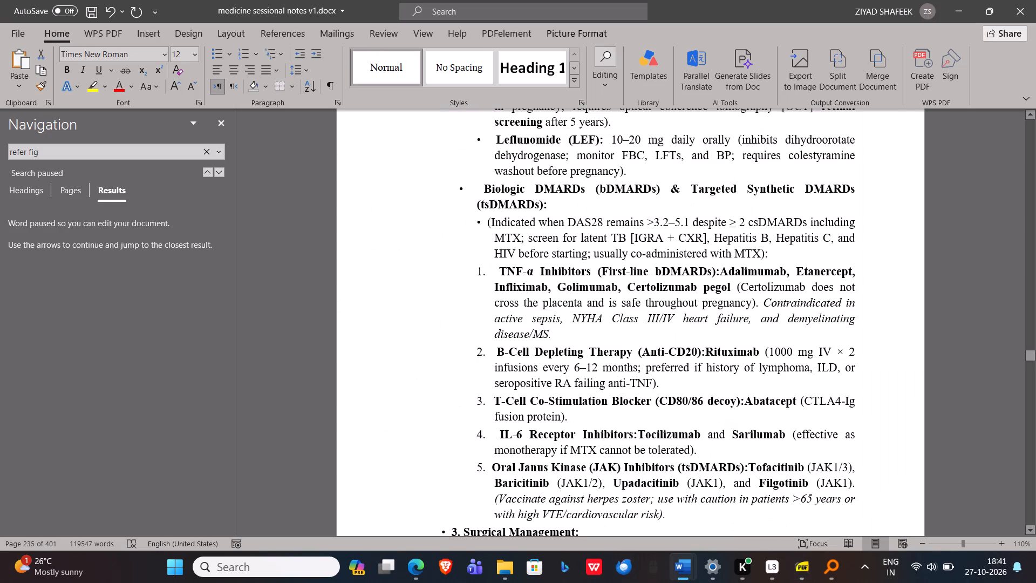
pyautogui.scroll(4, 702, 296)
pyautogui.scroll(-1, 702, 296)
pyautogui.scroll(1, 702, 296)
pyautogui.hotkey('ctrl', 'v')
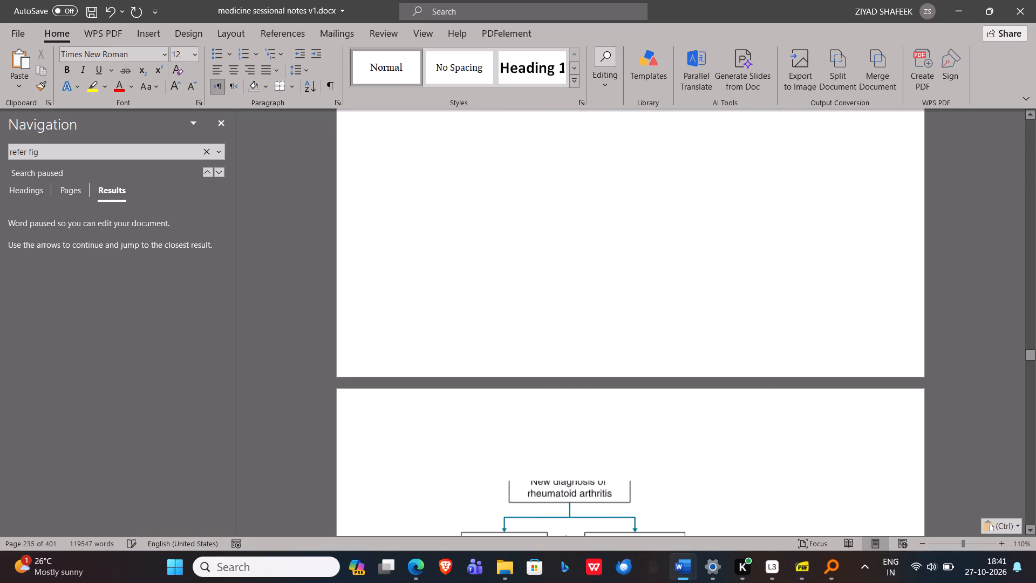
pyautogui.scroll(-2, 702, 296)
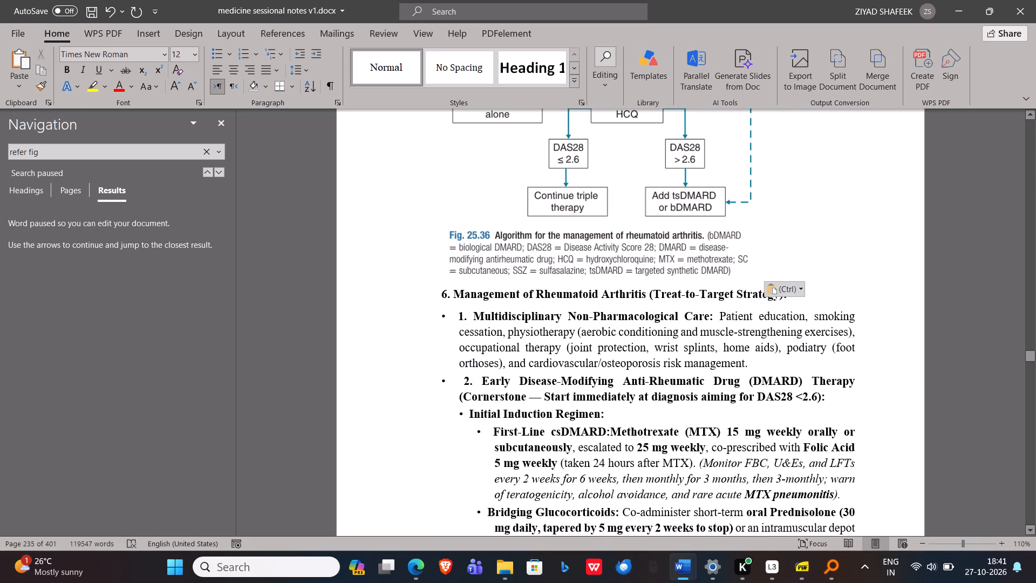
# Go to the next "refer fig" placeholder in the notes and search the Davidson's PDF for 27.13.
pyautogui.click(224, 169)
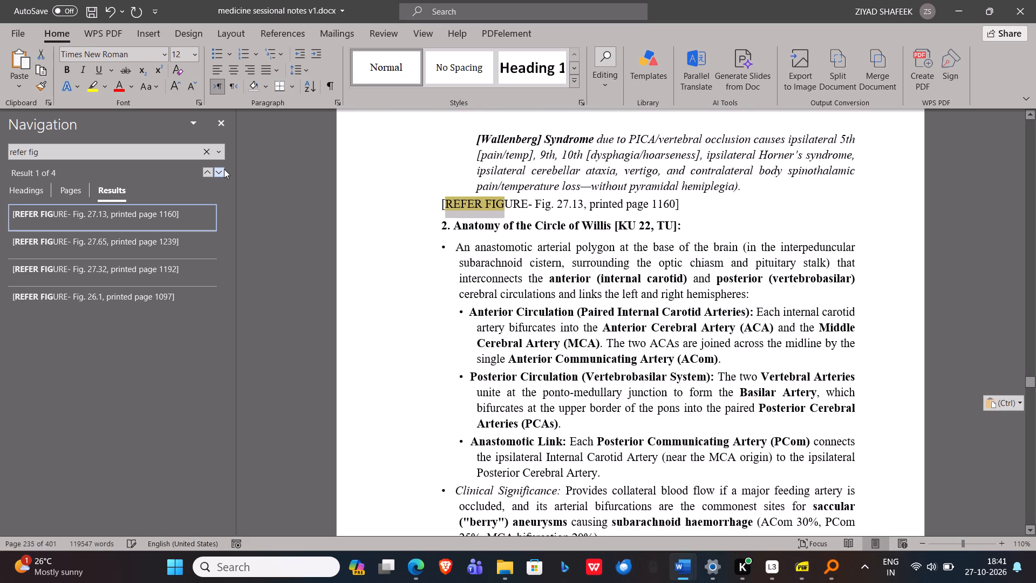
pyautogui.hotkey('alt', 'Tab')
pyautogui.click(379, 243)
pyautogui.hotkey('ctrl', 'f')
pyautogui.write('271.')
pyautogui.press('BackSpace')
pyautogui.press('BackSpace')
pyautogui.write('.13')
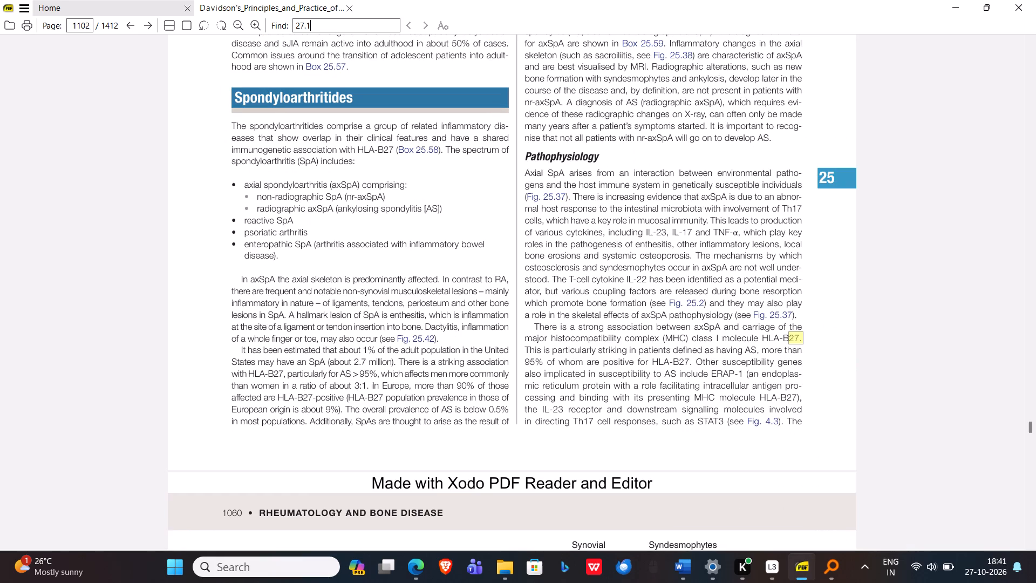
pyautogui.press('Return')
pyautogui.press('Return')
pyautogui.press('Return')
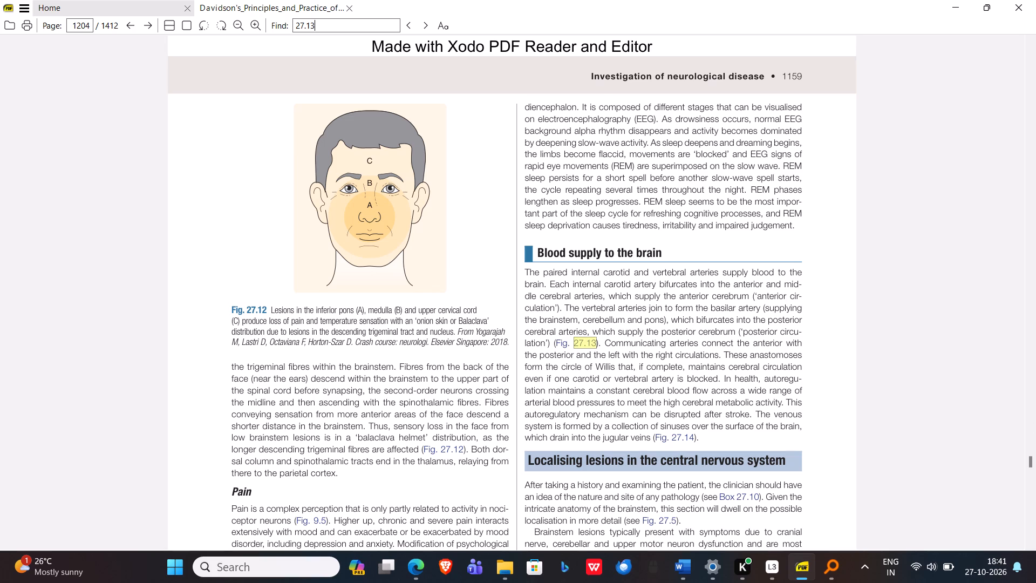
pyautogui.press('Return')
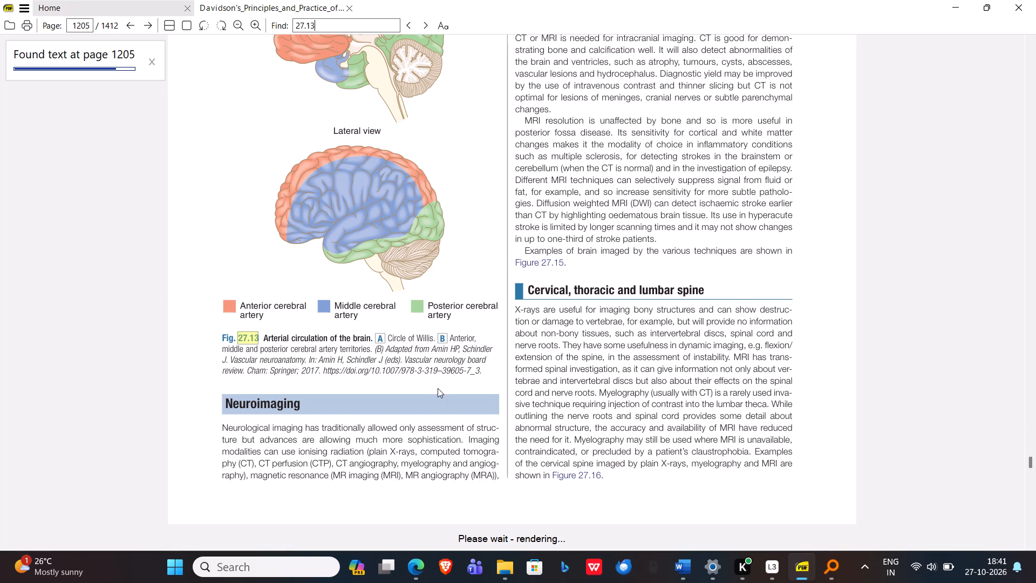
# Capture part A of Fig. 27.13, the circle of Willis diagram with its artery labels, as a screen snip.
pyautogui.scroll(2, 378, 242)
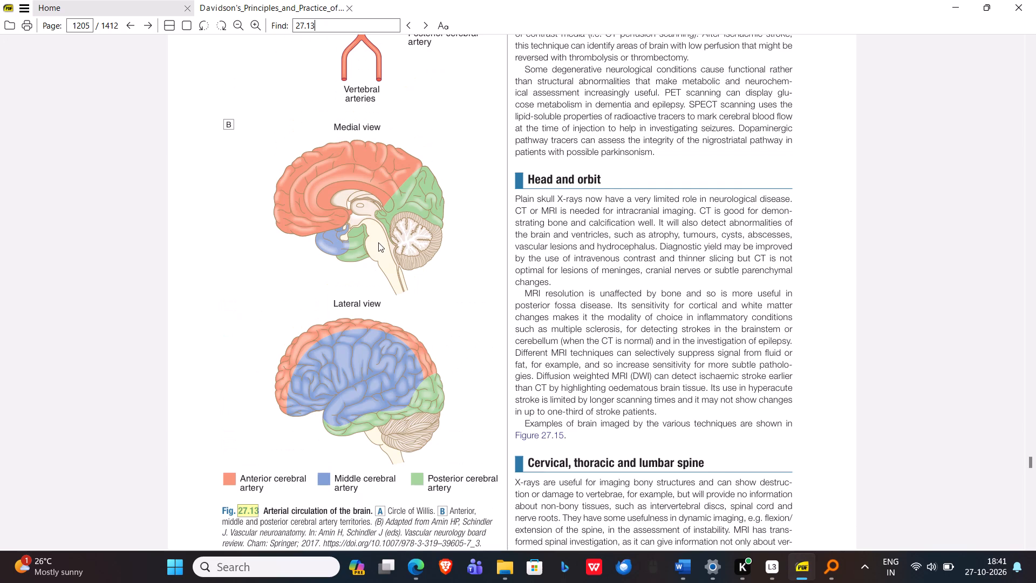
pyautogui.scroll(2, 378, 242)
pyautogui.keyDown('ctrl'); pyautogui.scroll(-1, 378, 242); pyautogui.keyUp('ctrl')
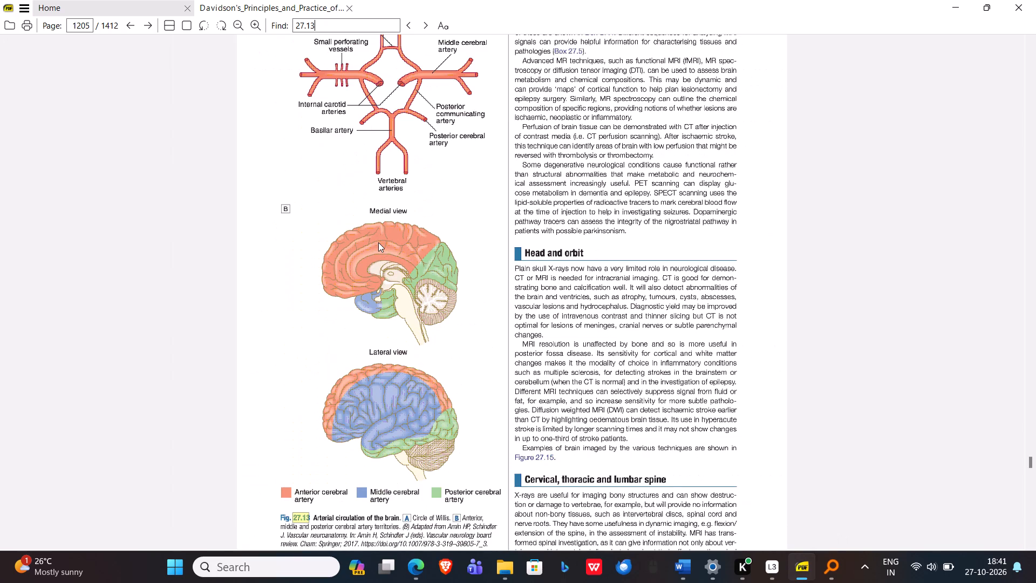
pyautogui.hscroll(1, 378, 242)
pyautogui.scroll(1, 369, 92)
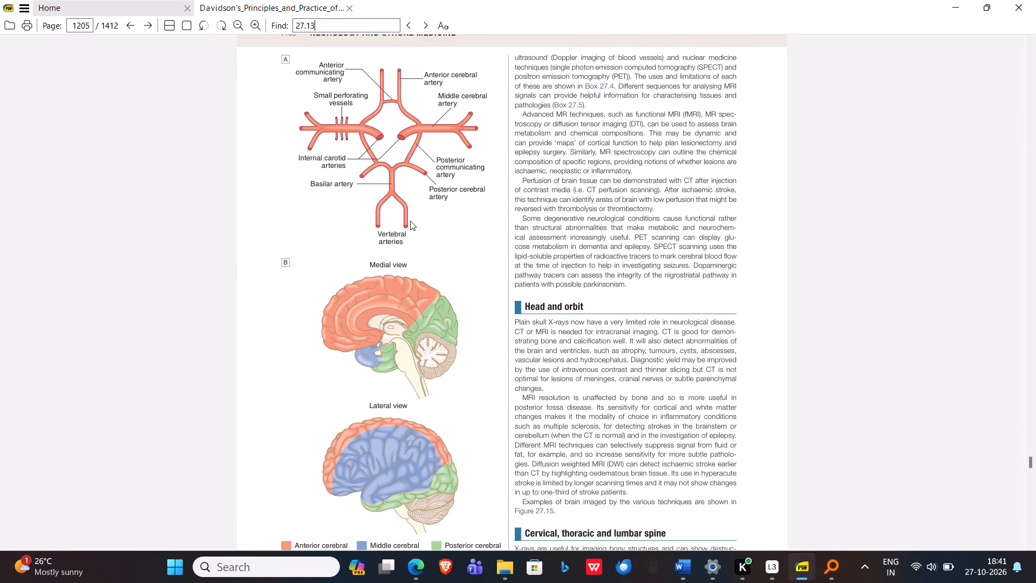
pyautogui.keyDown('ctrl'); pyautogui.scroll(1, 410, 221); pyautogui.keyUp('ctrl')
pyautogui.scroll(2, 410, 221)
pyautogui.click(319, 211)
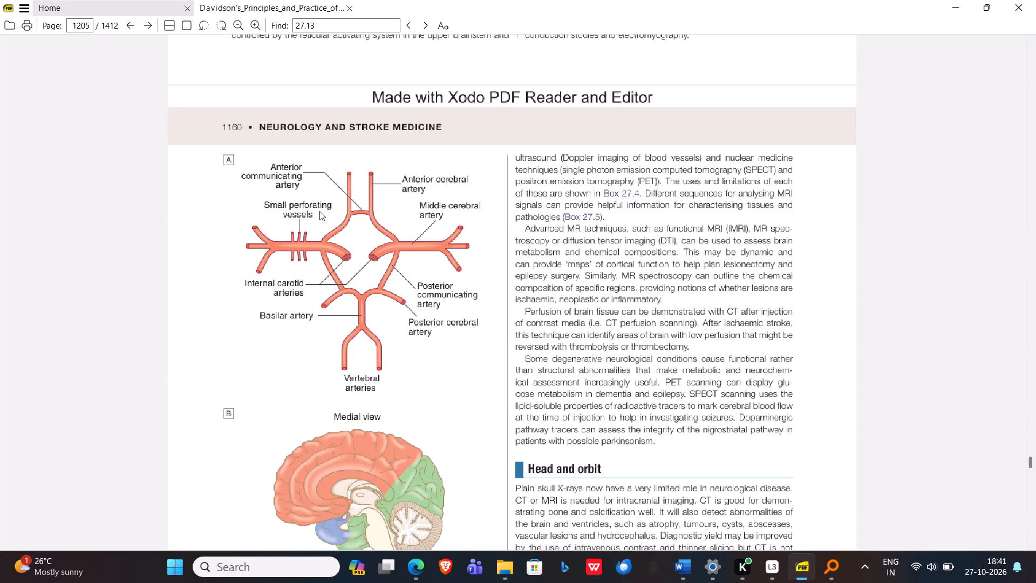
pyautogui.press('shift+super+s')
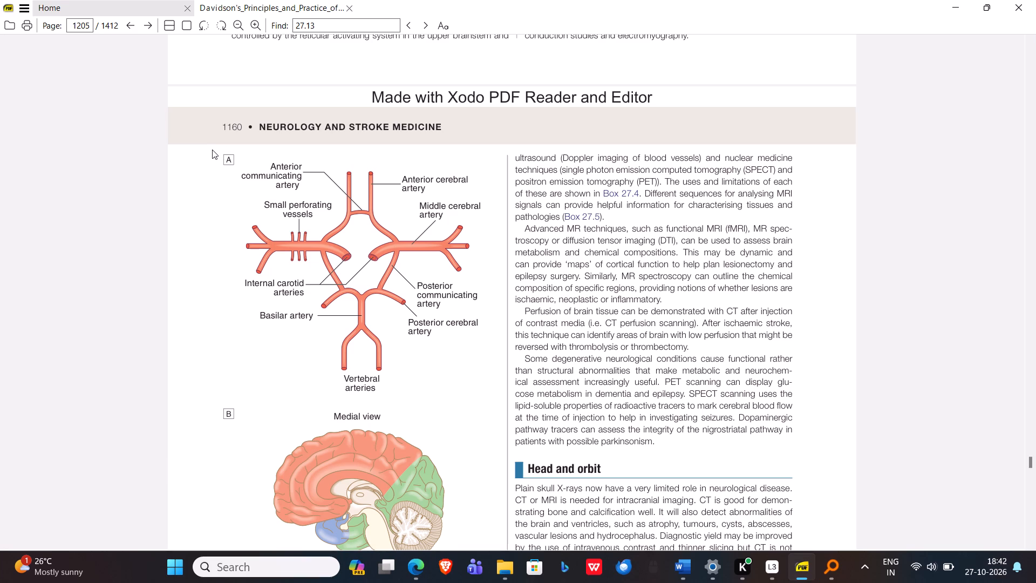
pyautogui.moveTo(214, 147); pyautogui.dragTo(476, 381)
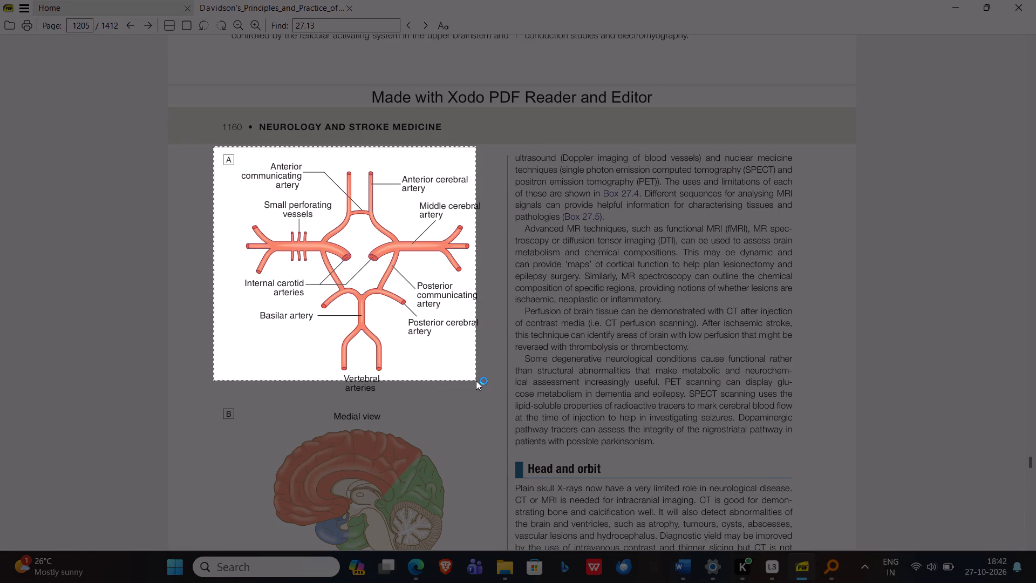
pyautogui.moveTo(476, 381); pyautogui.dragTo(503, 403)
# Replace the "[REFER FIGURE- Fig. 27.13, printed page 1160]" placeholder in the notes with the captured part A, adding a blank line above "2. Anatomy of the Circle of Willis".
pyautogui.hotkey('alt', 'Tab')
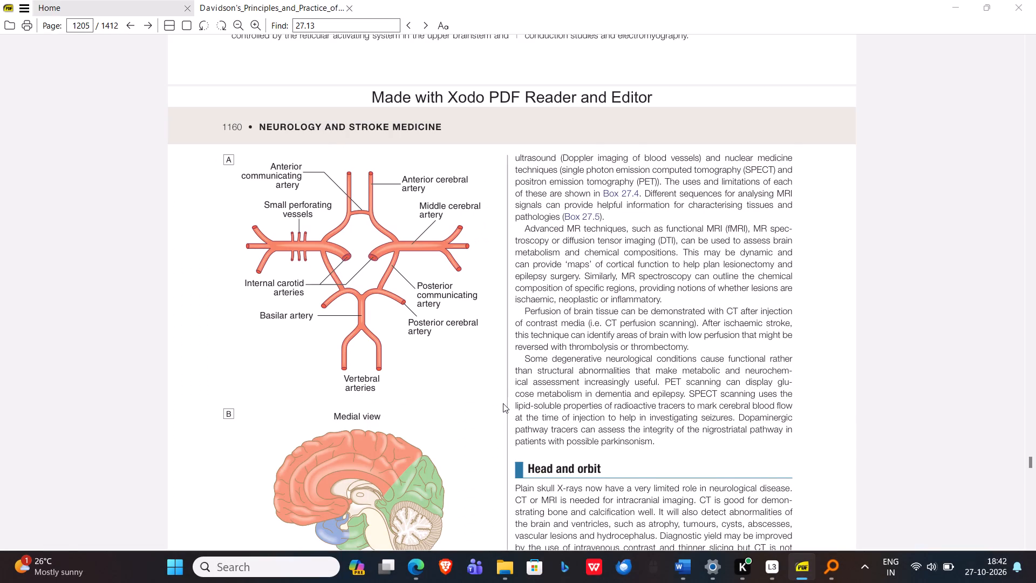
pyautogui.moveTo(721, 204); pyautogui.dragTo(471, 215)
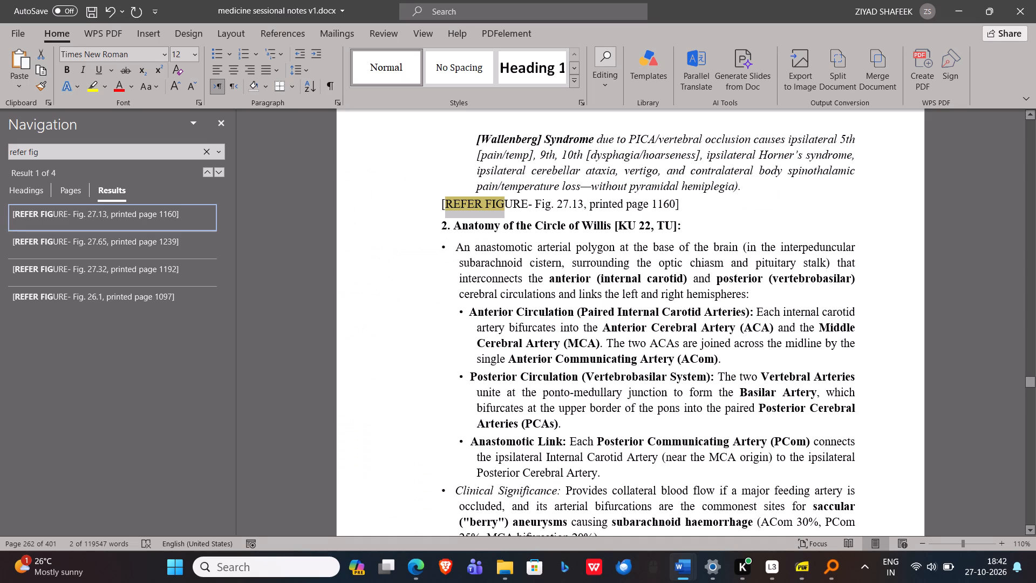
pyautogui.moveTo(471, 215); pyautogui.dragTo(432, 212)
pyautogui.hotkey('ctrl', 'v')
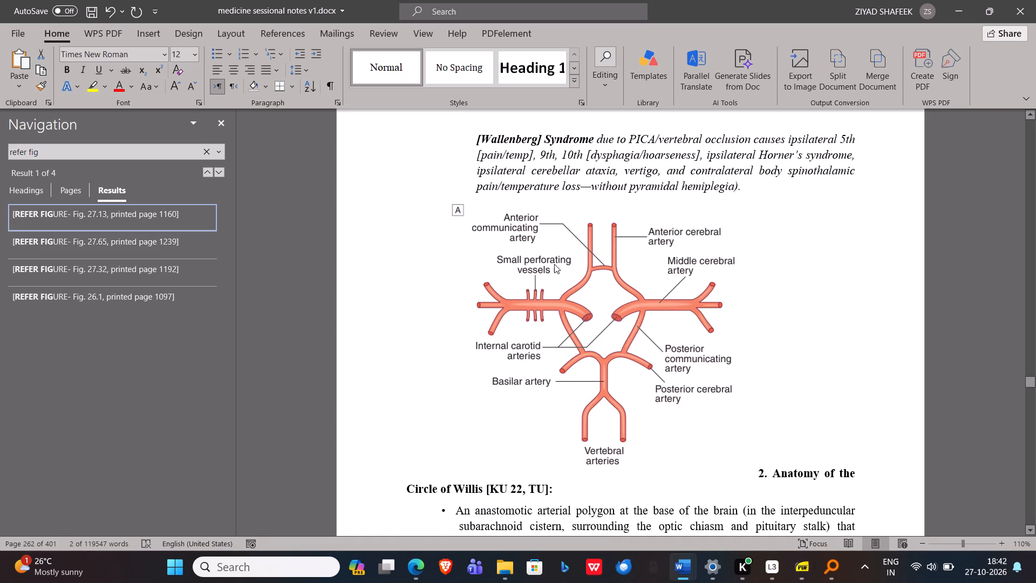
pyautogui.press('Return')
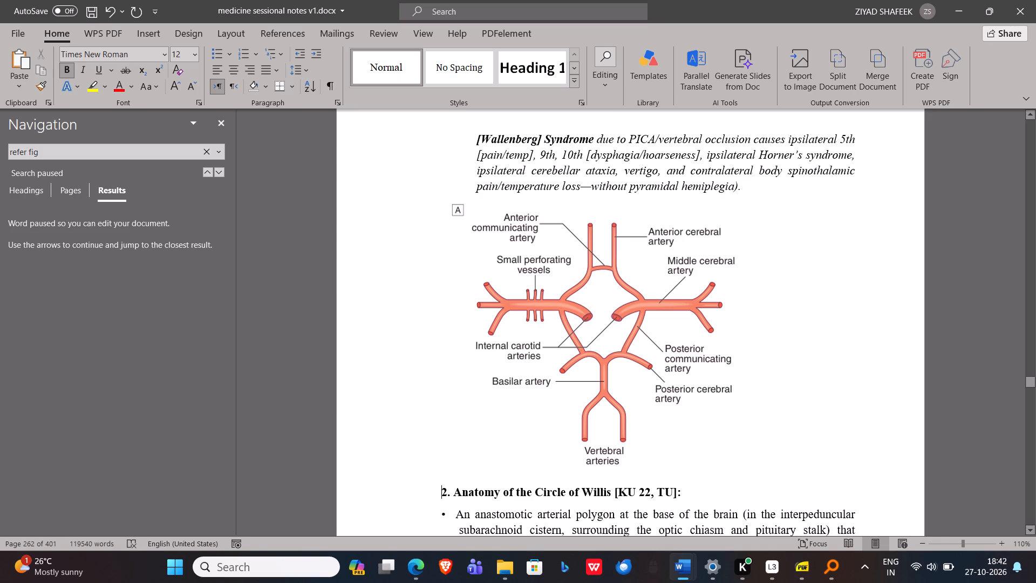
pyautogui.click(855, 463)
pyautogui.press('Return')
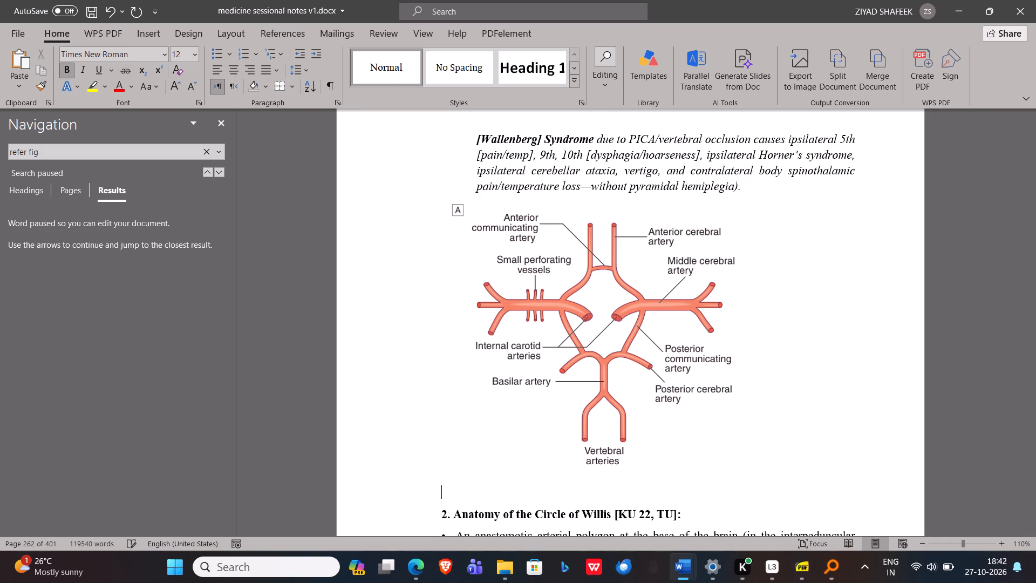
# Capture part B of Fig. 27.13, the medial and lateral brain views with colour legend and caption, from the Davidson's PDF.
pyautogui.hotkey('alt', 'Tab')
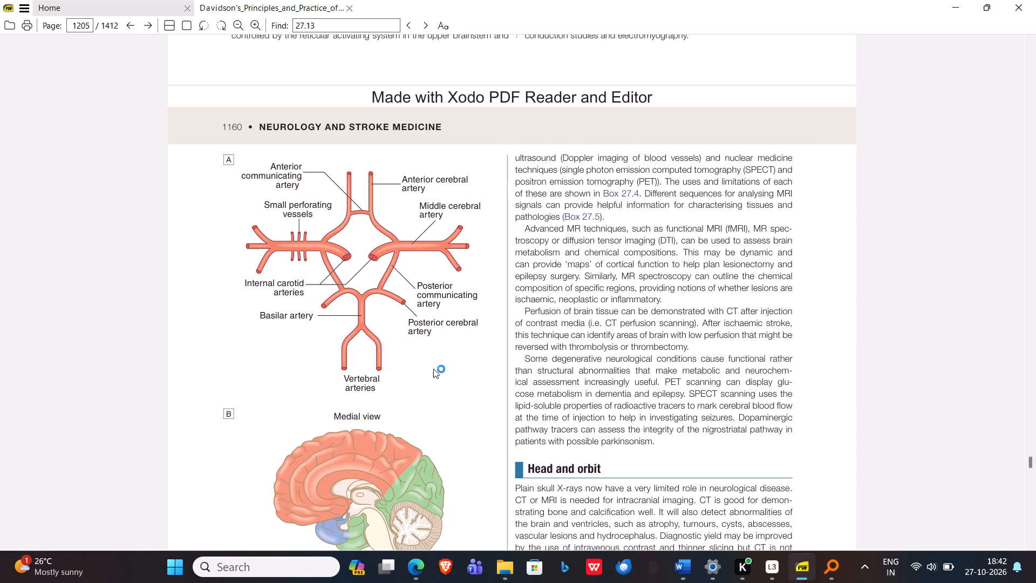
pyautogui.scroll(-7, 433, 369)
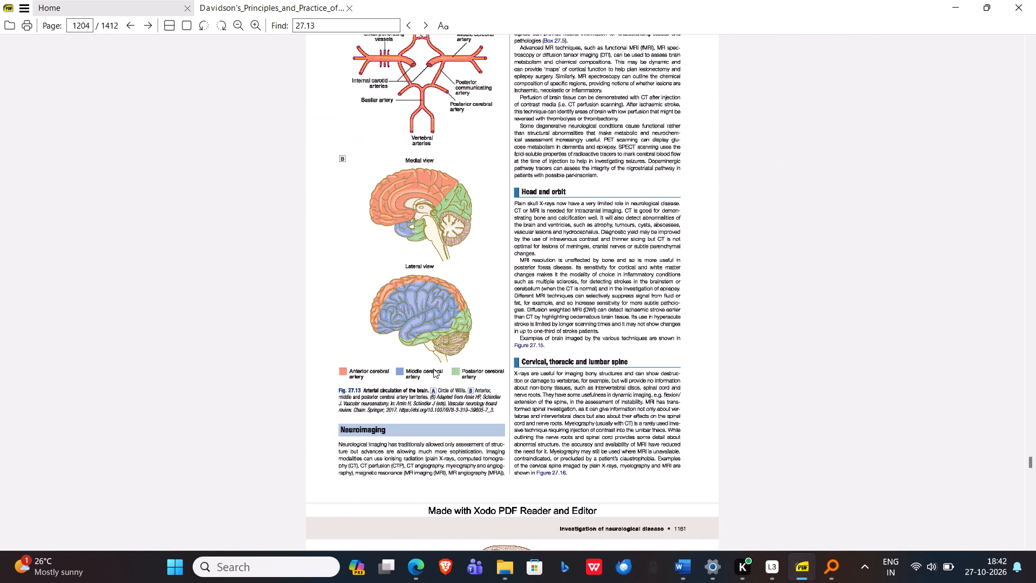
pyautogui.keyDown('ctrl'); pyautogui.scroll(3, 433, 369); pyautogui.keyUp('ctrl')
pyautogui.scroll(1, 433, 369)
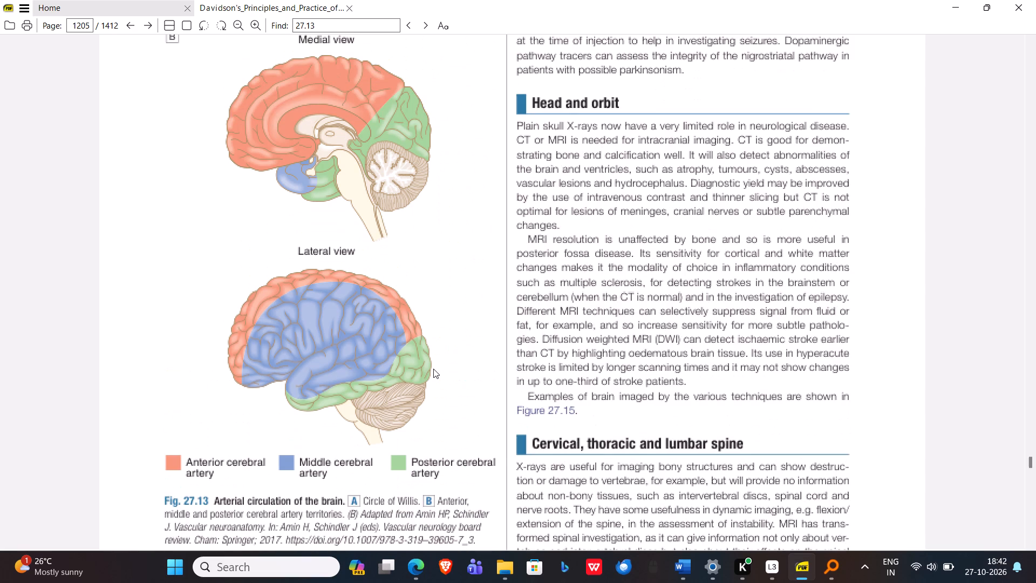
pyautogui.scroll(1, 433, 369)
pyautogui.scroll(-1, 433, 369)
pyautogui.keyDown('ctrl'); pyautogui.scroll(-1, 433, 369); pyautogui.keyUp('ctrl')
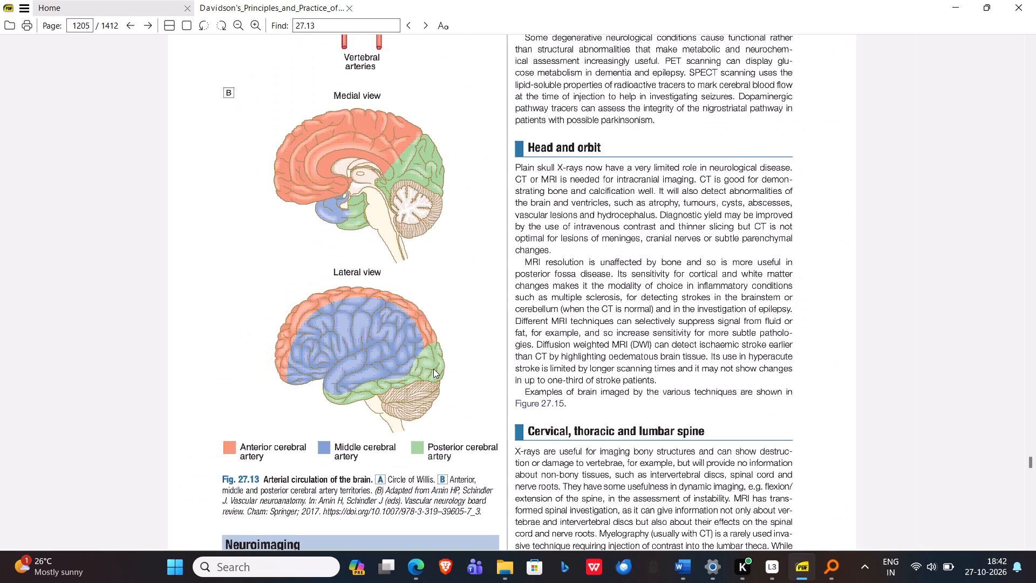
pyautogui.press('shift+super+s')
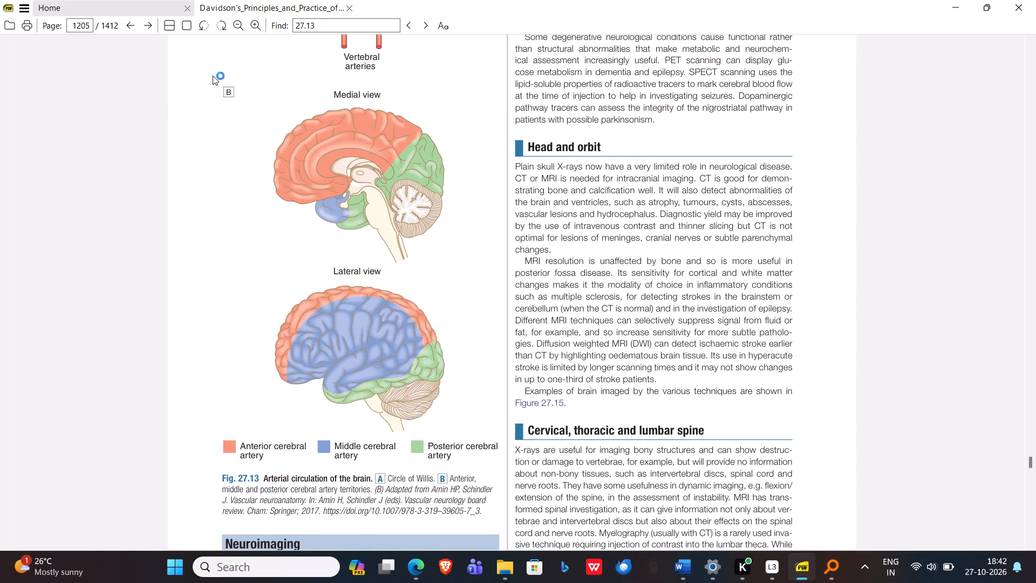
pyautogui.moveTo(210, 81); pyautogui.dragTo(296, 160)
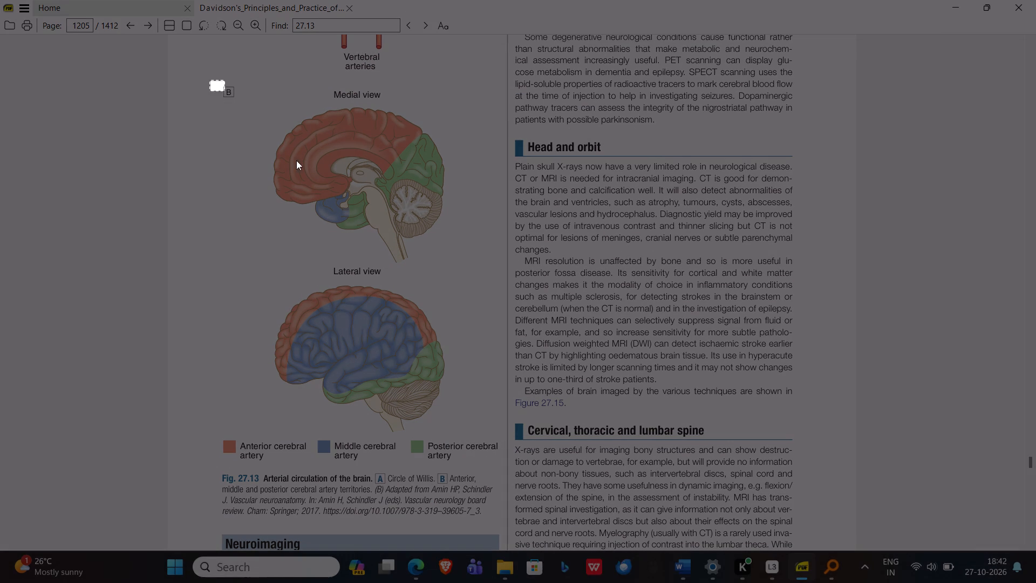
pyautogui.moveTo(296, 160); pyautogui.dragTo(507, 527)
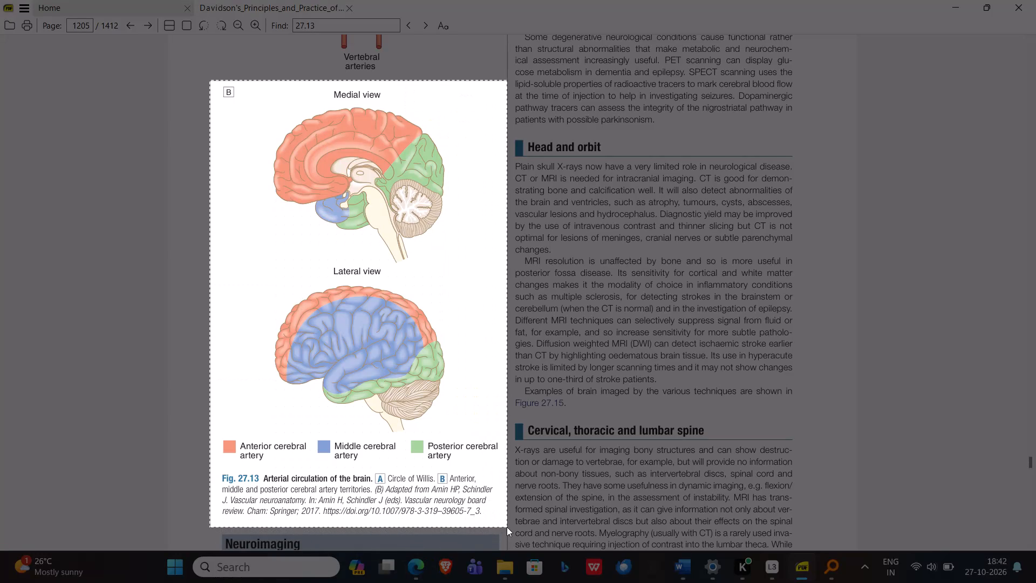
pyautogui.moveTo(507, 527); pyautogui.dragTo(502, 526)
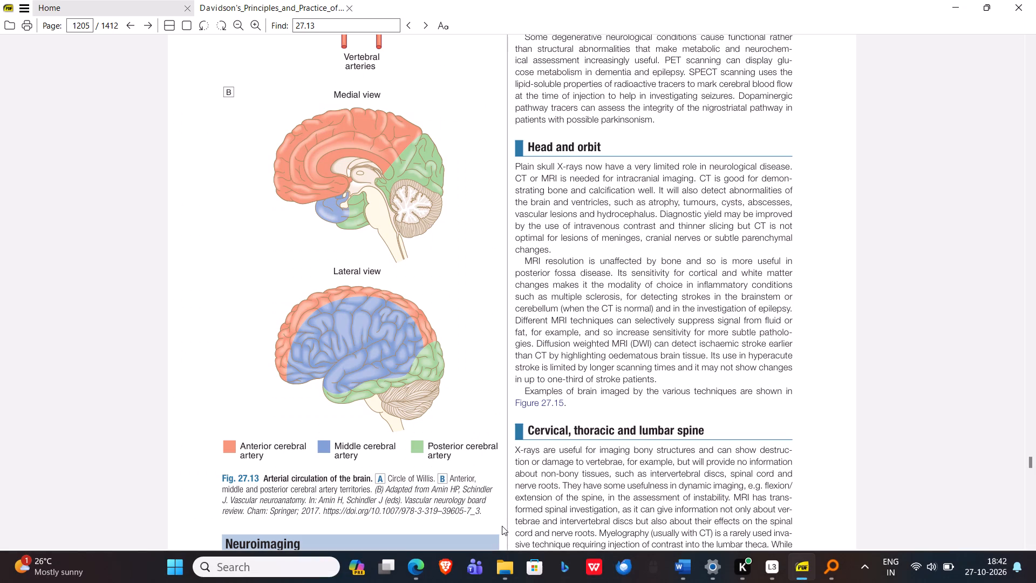
# Paste the captured part B of Fig. 27.13 on the blank line below part A in the notes.
pyautogui.hotkey('alt', 'Tab')
pyautogui.hotkey('ctrl', 'v')
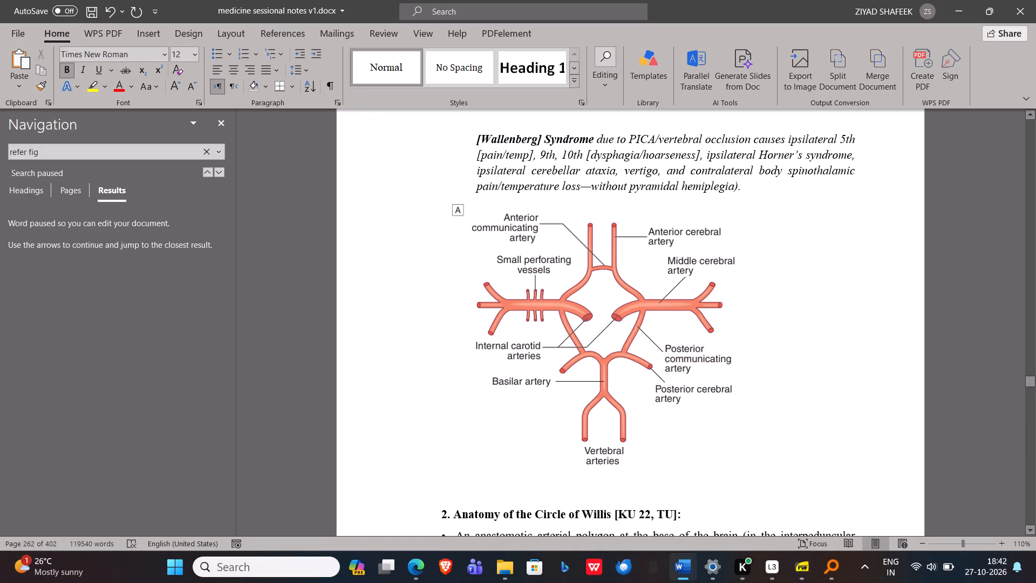
pyautogui.click(499, 488)
pyautogui.hotkey('ctrl', 'v')
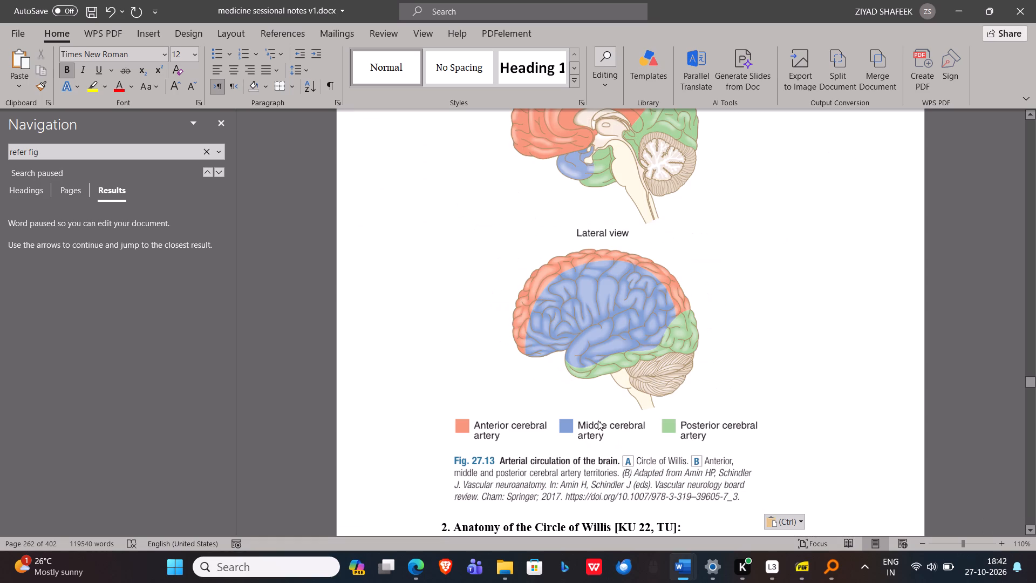
# Go to the next "refer fig" placeholder in the notes after the circle of Willis figure.
pyautogui.scroll(-5, 598, 422)
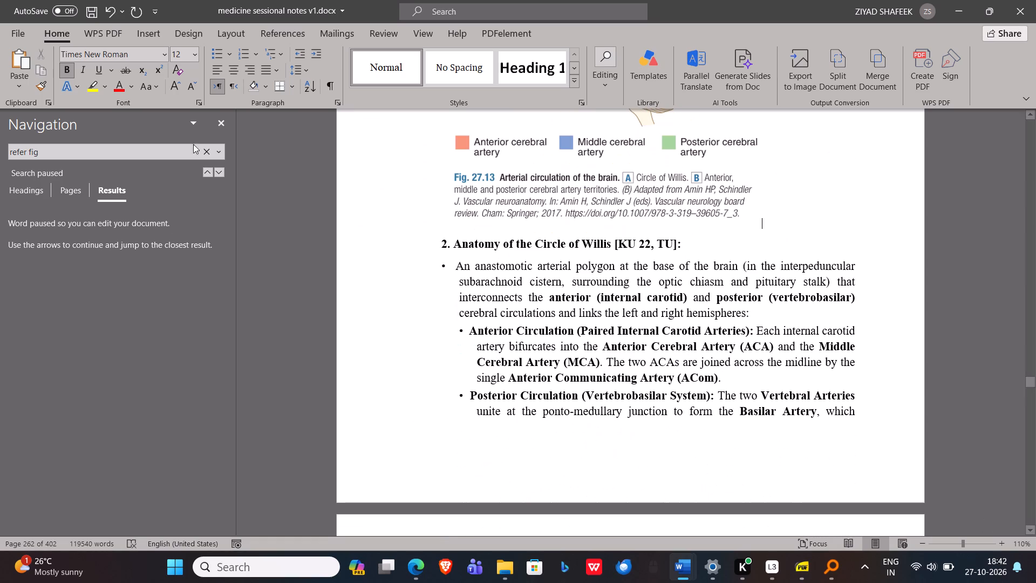
pyautogui.click(217, 175)
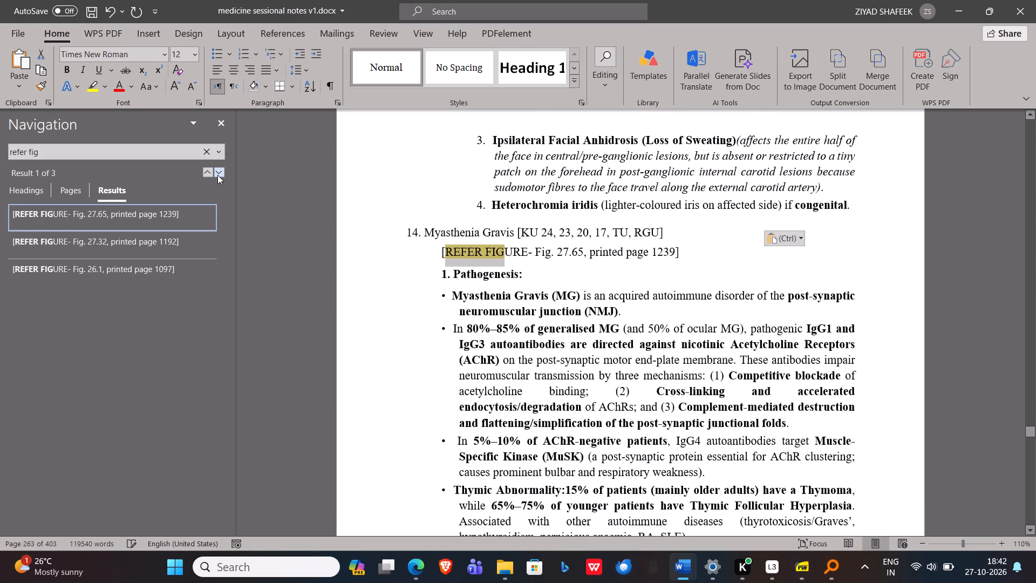
# Switch to the Davidson's PDF and search for "27.65", advancing through the matches to find Fig. 27.65 for the Myasthenia Gravis section.
pyautogui.hotkey('alt', 'Tab')
pyautogui.click(406, 191)
pyautogui.hotkey('ctrl', 'f')
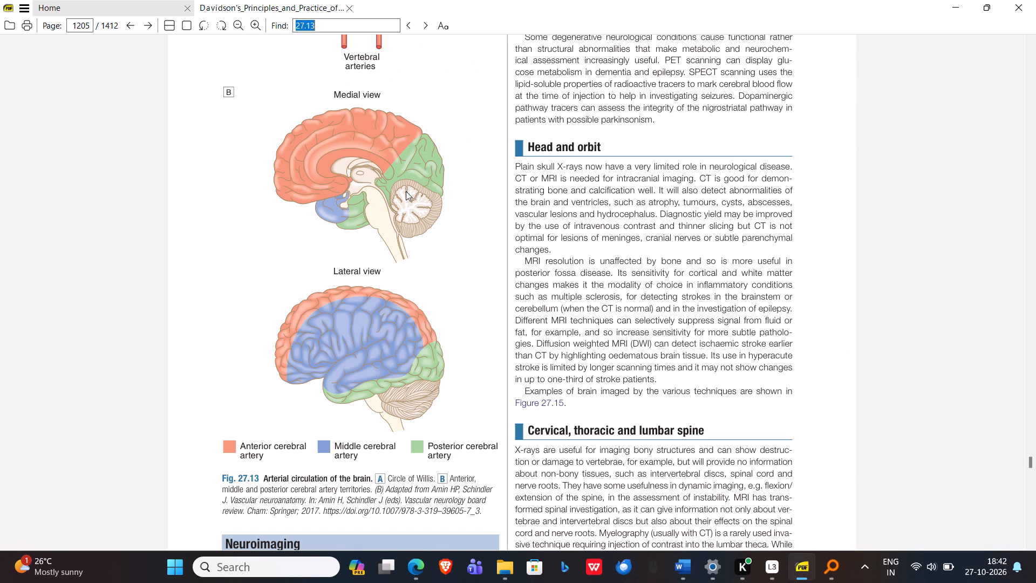
pyautogui.write('27.65')
pyautogui.press('Return')
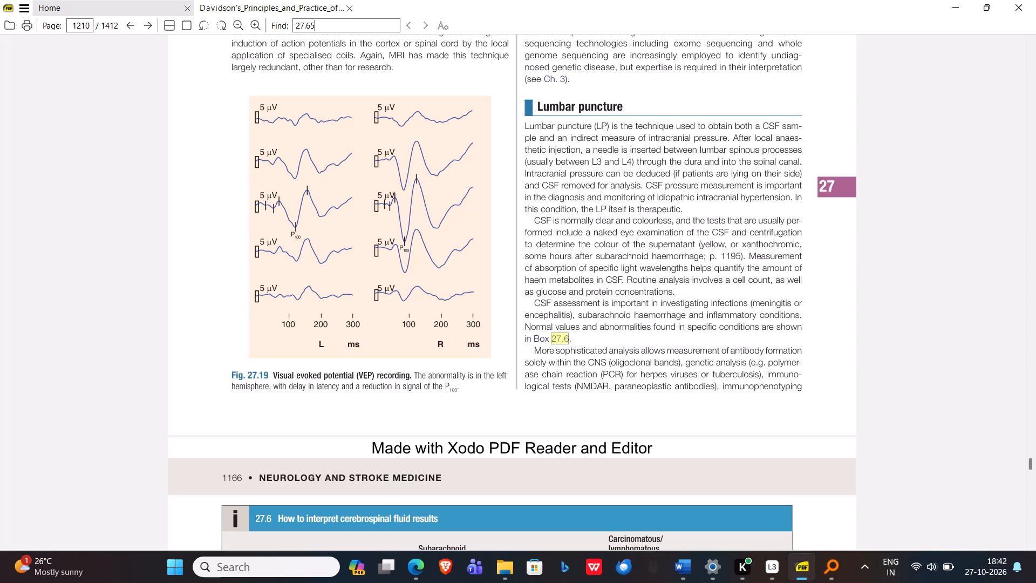
pyautogui.press('Return')
pyautogui.press('Return')
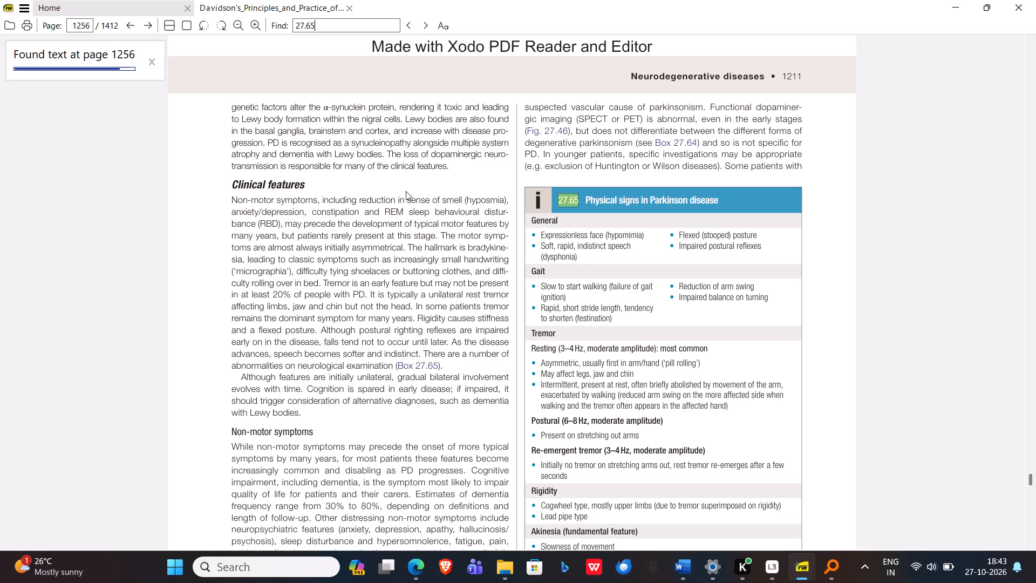
pyautogui.press('Return')
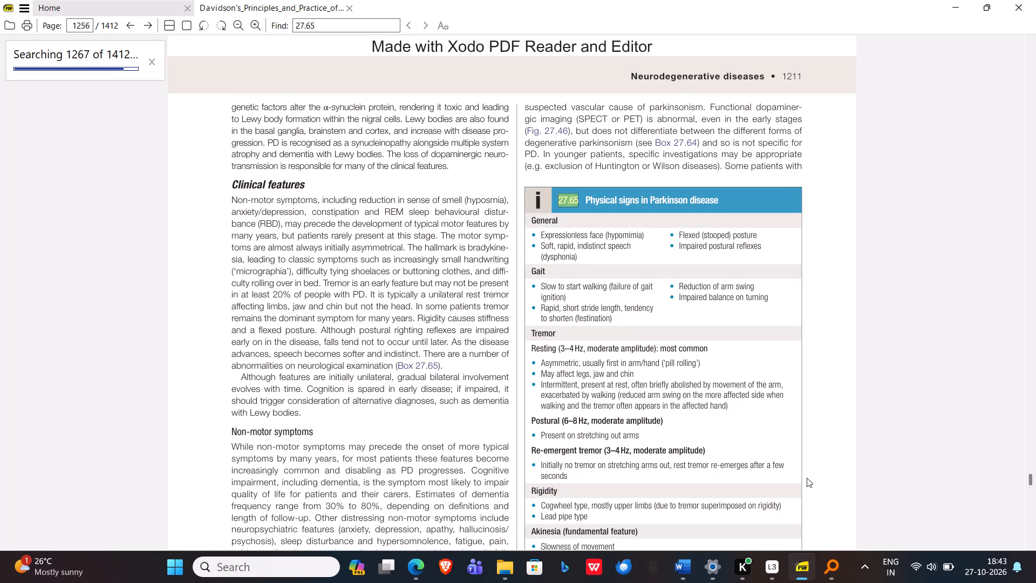
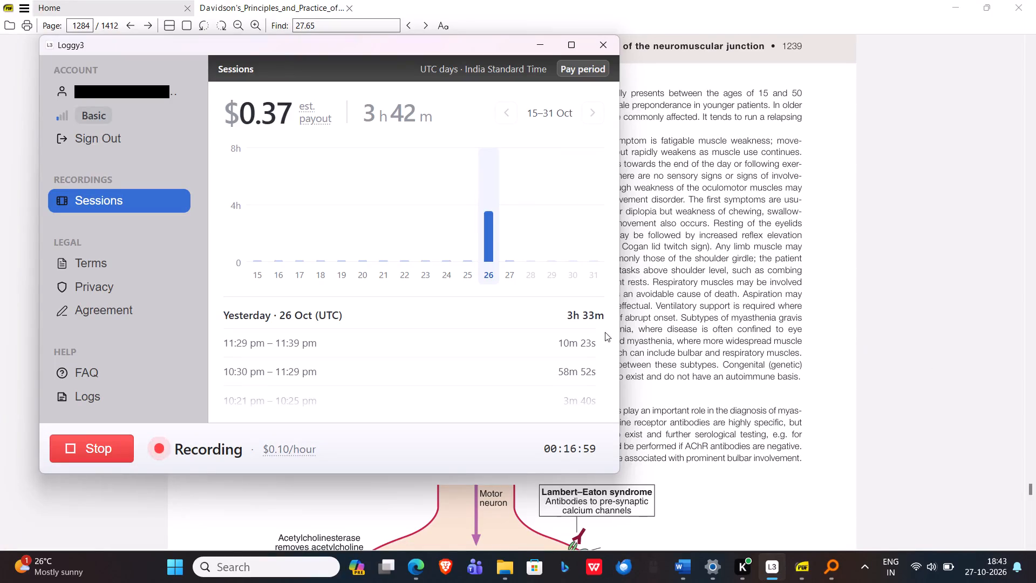
# Review the 26 October recording sessions in Loggy3 and select 27 October in the chart.
pyautogui.scroll(-3, 605, 329)
pyautogui.scroll(-7, 510, 351)
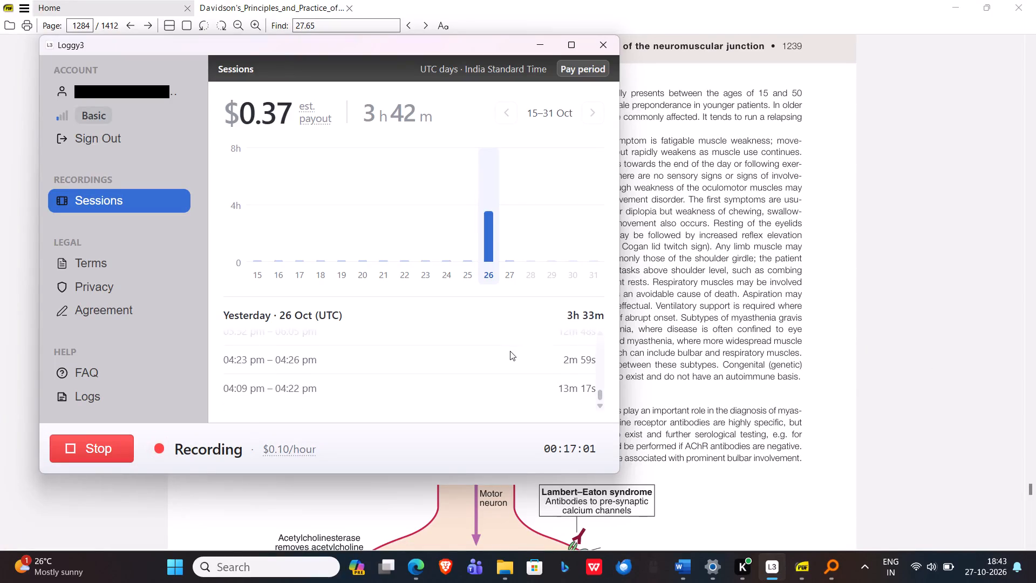
pyautogui.scroll(-3, 510, 351)
pyautogui.scroll(18, 510, 351)
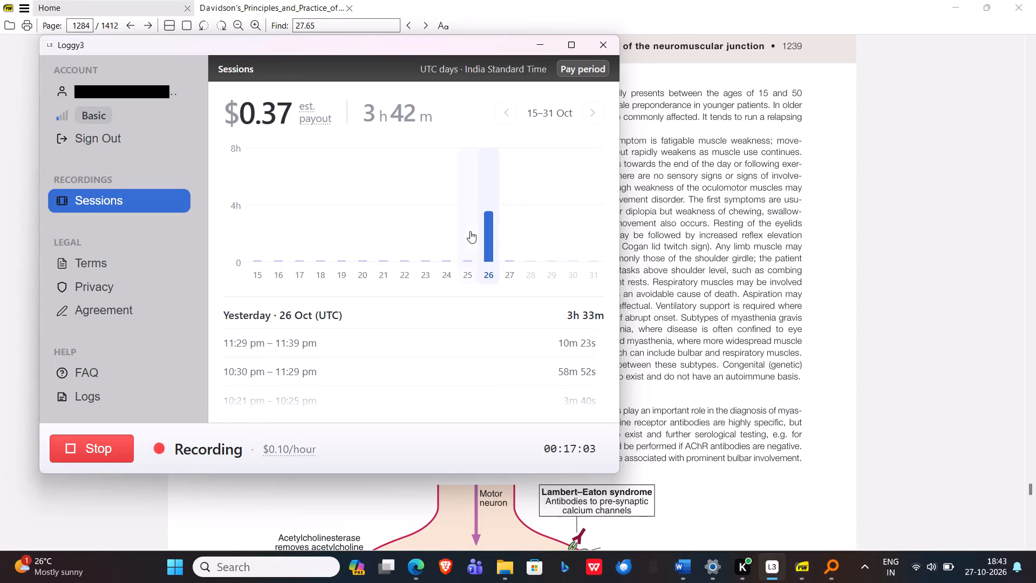
pyautogui.scroll(3, 470, 231)
pyautogui.click(517, 231)
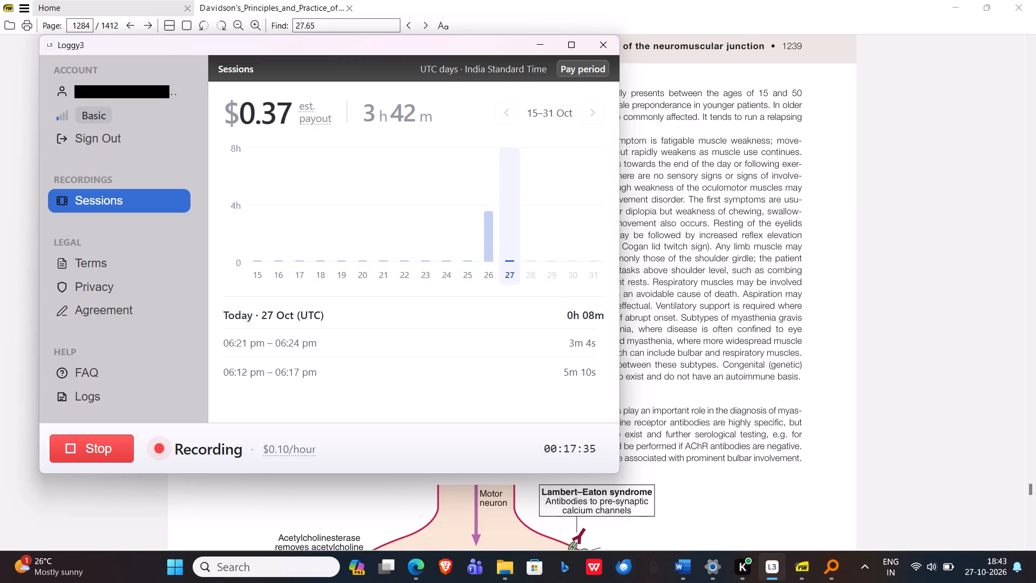
# Return to the Davidson's PDF and capture Fig. 27.65, the Myasthenia gravis and LEMS diagram, together with its full caption.
pyautogui.click(901, 206)
pyautogui.scroll(-1, 851, 233)
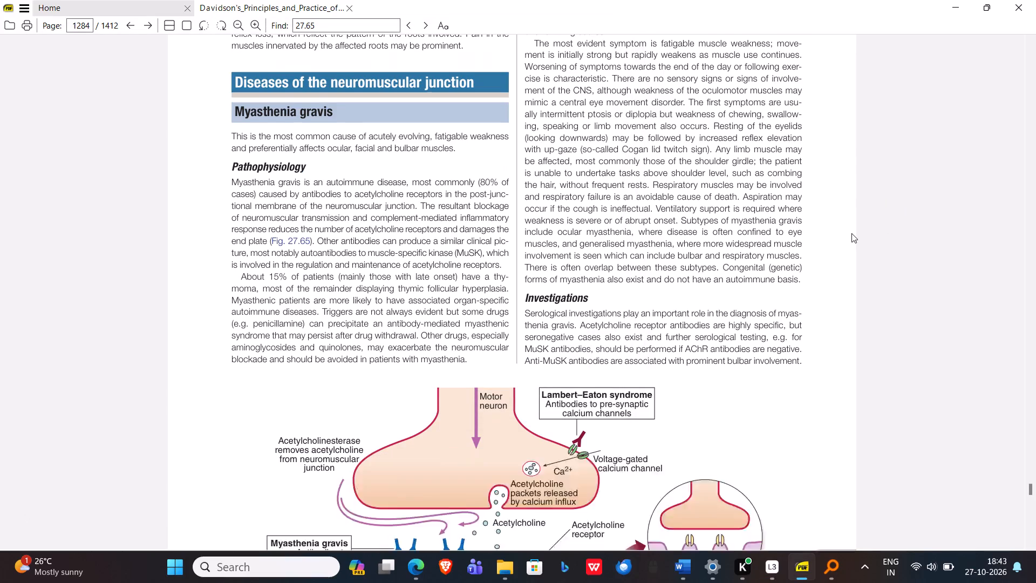
pyautogui.scroll(-3, 851, 233)
pyautogui.hotkey('alt', 'Tab')
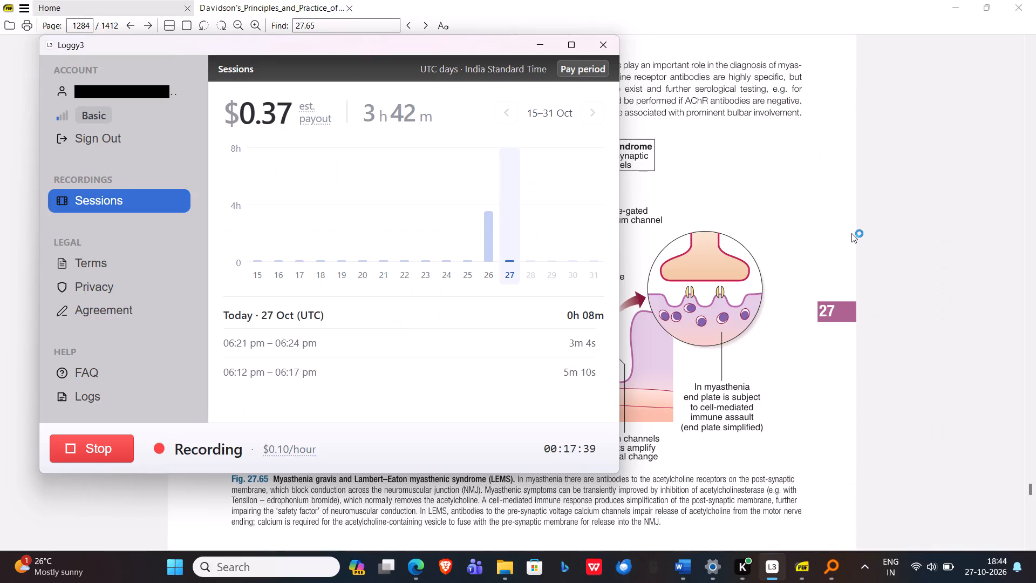
pyautogui.hotkey('alt', 'Tab')
pyautogui.hotkey('alt', 'Tab')
pyautogui.hotkey('alt', 'Tab')
pyautogui.hotkey('alt', 'Tab')
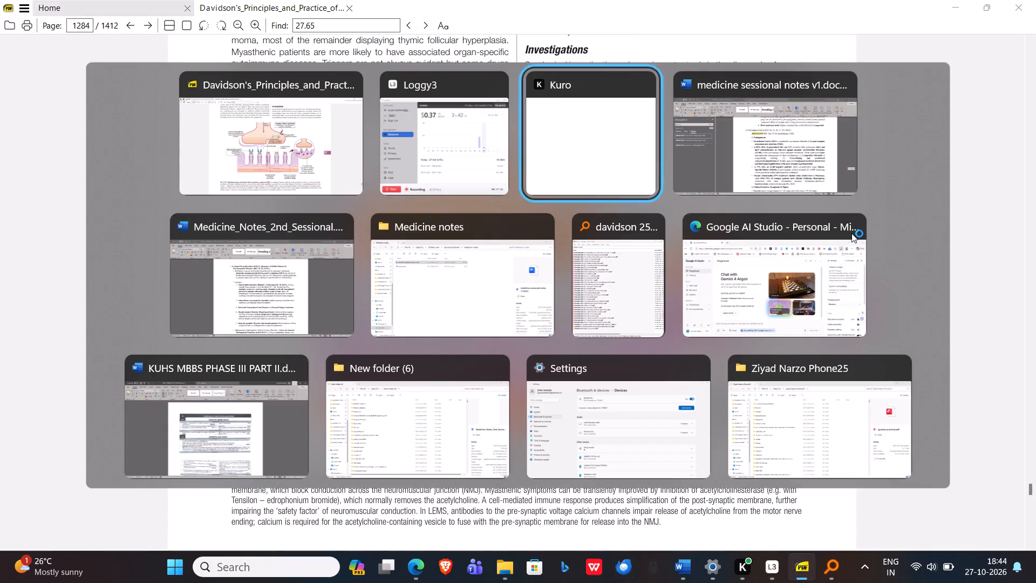
pyautogui.hotkey('alt', 'Tab')
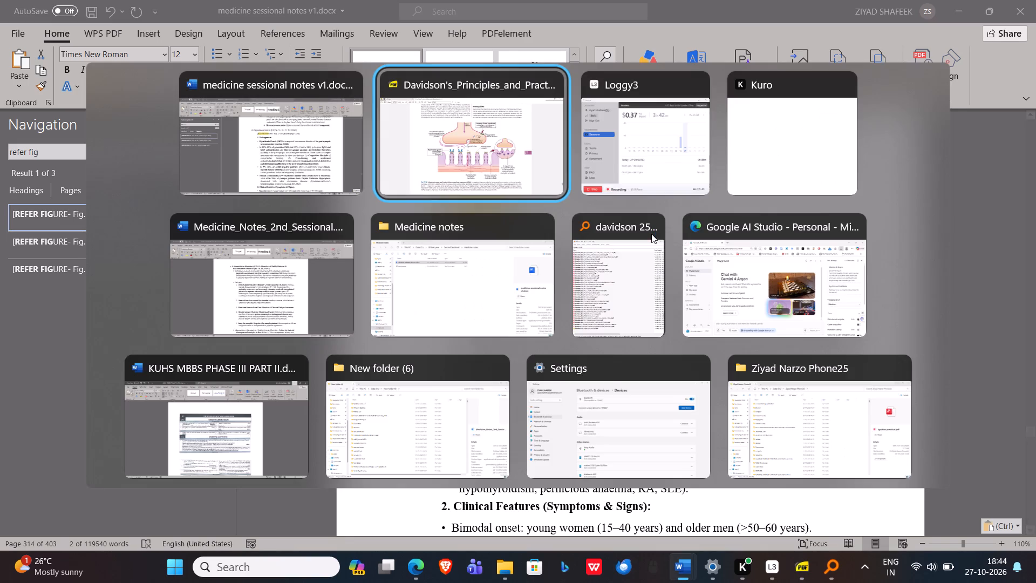
pyautogui.scroll(-1, 546, 293)
pyautogui.press('shift+super+s')
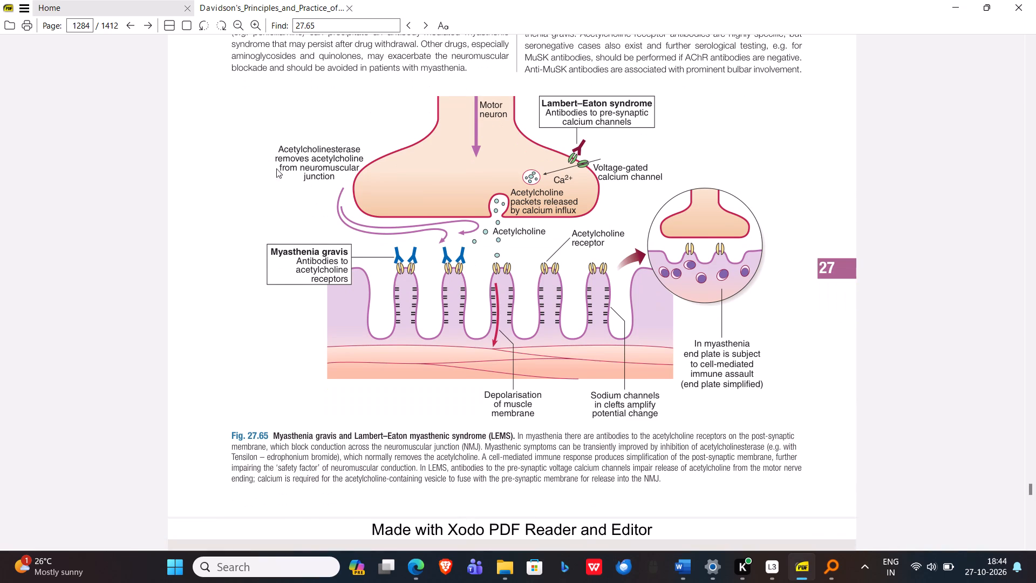
pyautogui.moveTo(217, 86); pyautogui.dragTo(715, 540)
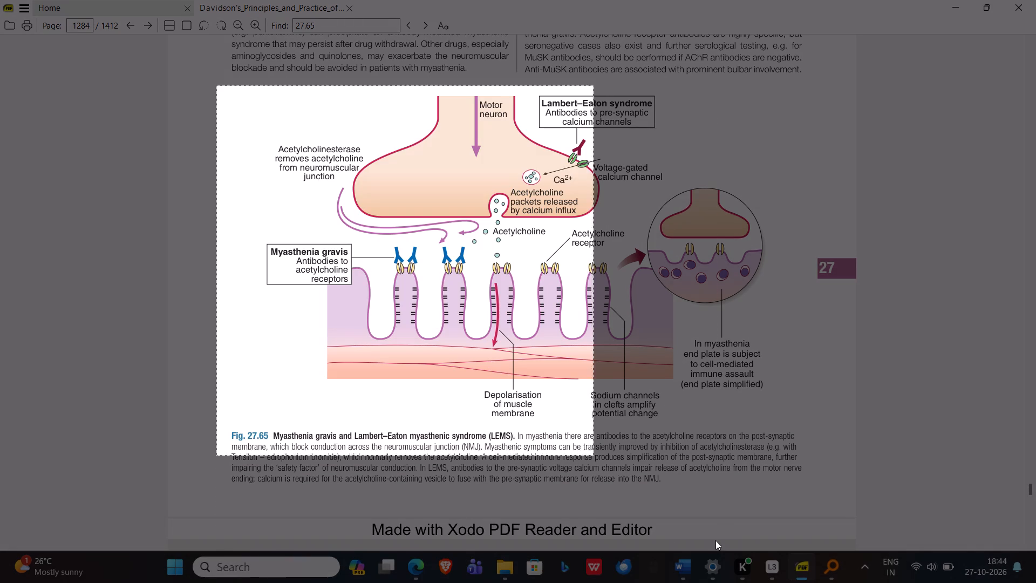
pyautogui.moveTo(715, 540); pyautogui.dragTo(814, 487)
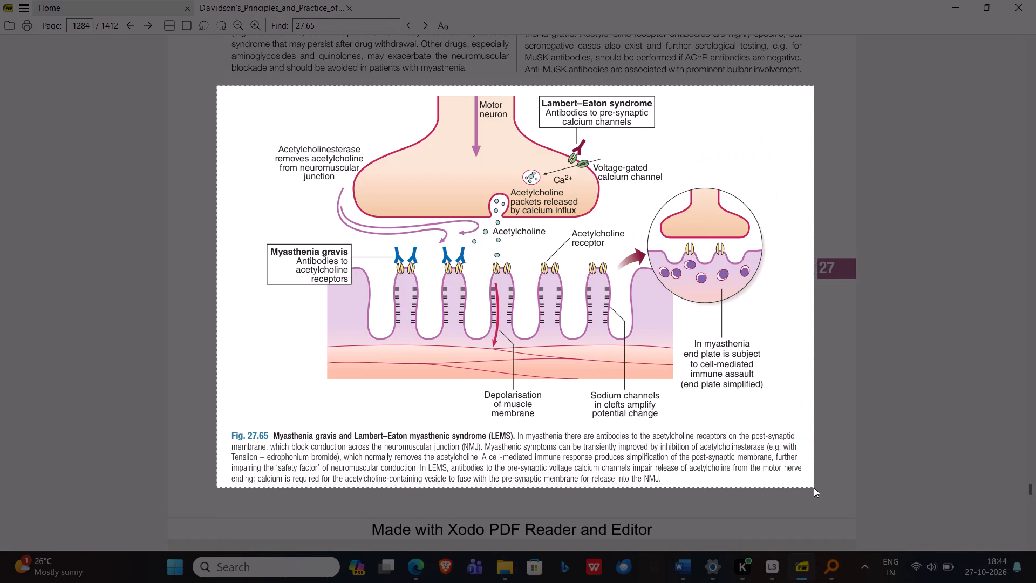
pyautogui.moveTo(814, 487); pyautogui.dragTo(813, 486)
# Replace the Fig. 27.65 placeholder line under Myasthenia Gravis in medicine sessional notes v1.docx with the captured figure.
pyautogui.hotkey('alt', 'Tab')
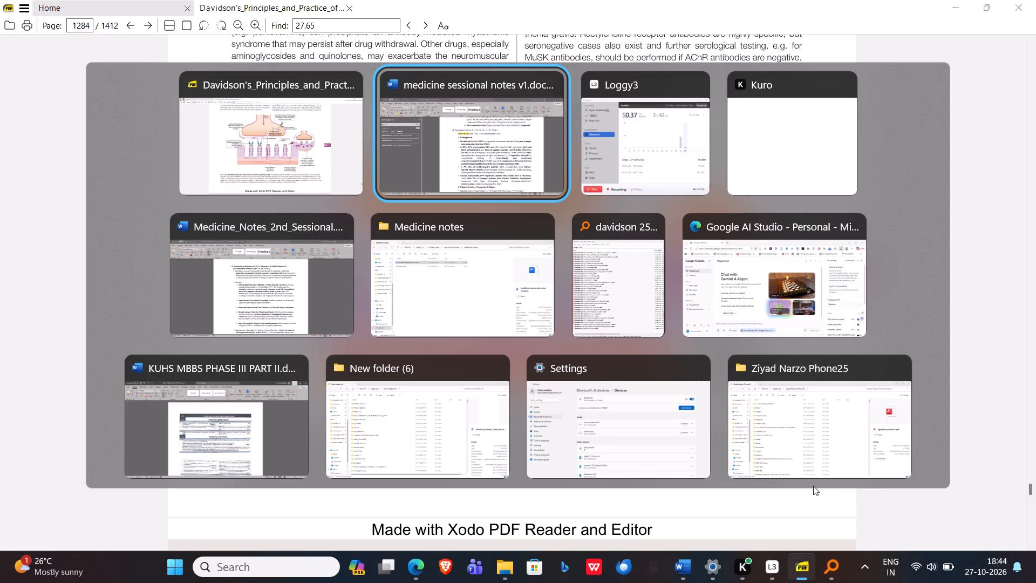
pyautogui.moveTo(710, 209); pyautogui.dragTo(696, 209)
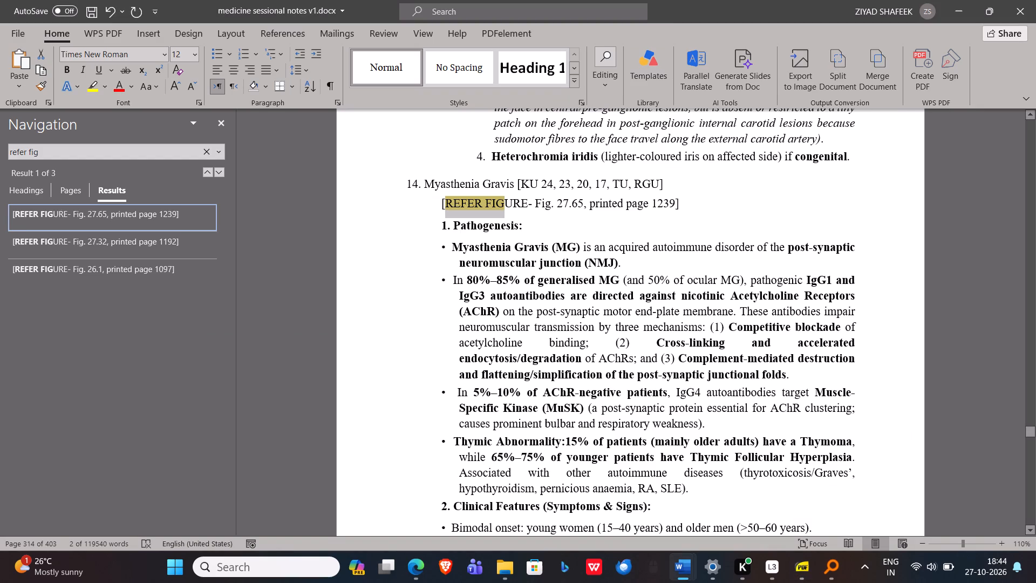
pyautogui.moveTo(696, 209); pyautogui.dragTo(415, 210)
pyautogui.hotkey('ctrl', 'v')
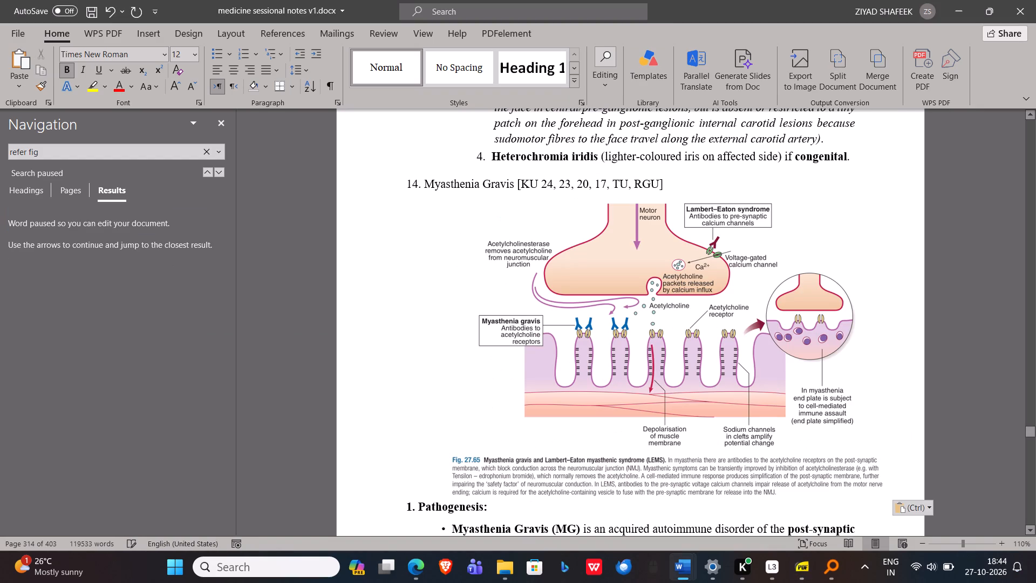
# Enlarge the pasted Fig. 27.65 picture slightly, keeping its proportions and its place above the Pathogenesis heading.
pyautogui.click(624, 323)
pyautogui.scroll(-1, 624, 323)
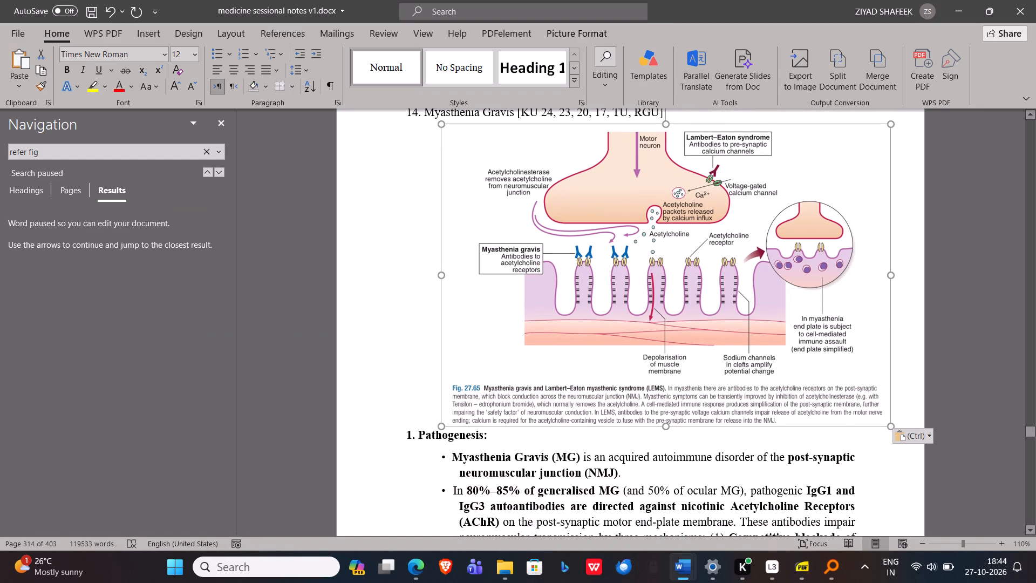
pyautogui.moveTo(442, 429); pyautogui.dragTo(428, 446)
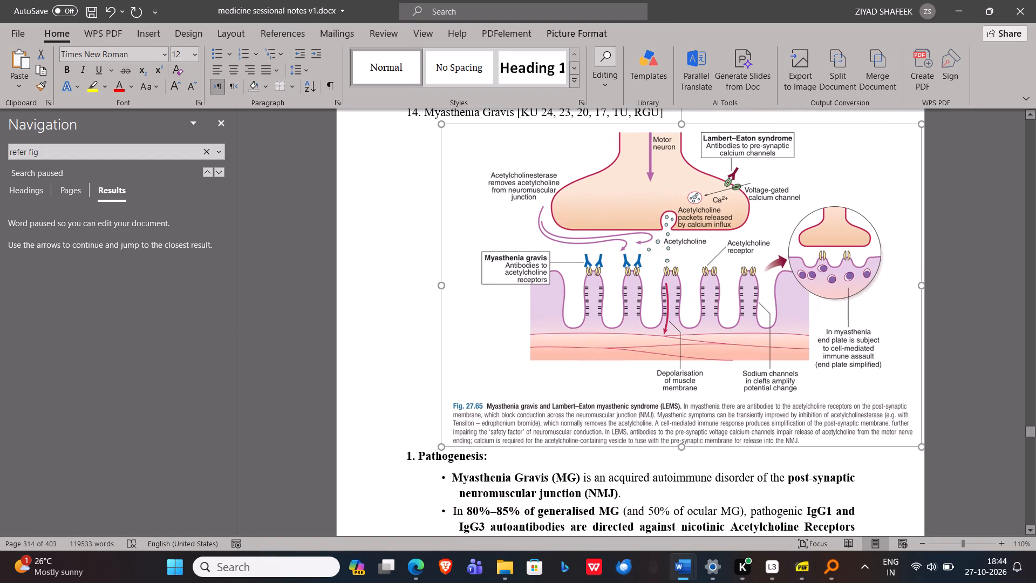
pyautogui.moveTo(428, 446); pyautogui.dragTo(434, 443)
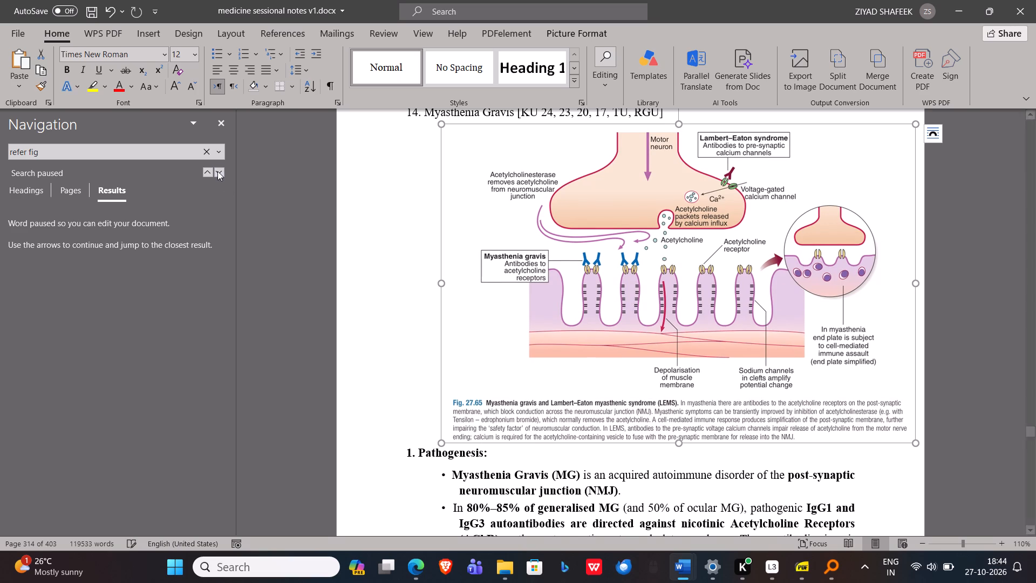
# Go to the next "refer fig" placeholder in the notes after the Myasthenia Gravis figure.
pyautogui.click(219, 172)
# Switch to the Davidson's PDF and browse back to printed page 1192 to locate Fig. 27.32, Emergency management of stroke.
pyautogui.hotkey('alt', 'Tab')
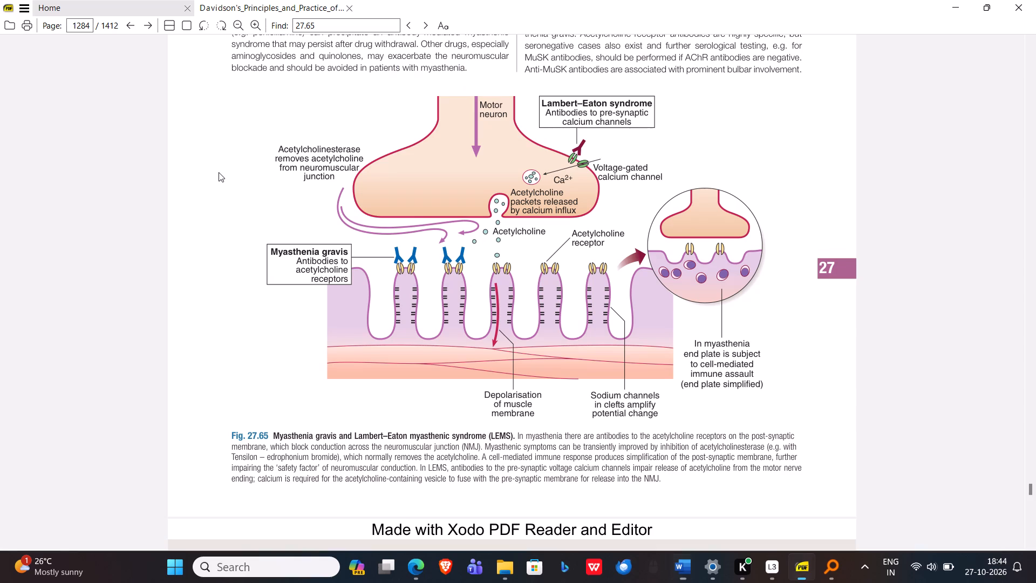
pyautogui.scroll(20, 478, 290)
pyautogui.scroll(20, 478, 290)
pyautogui.scroll(7, 478, 290)
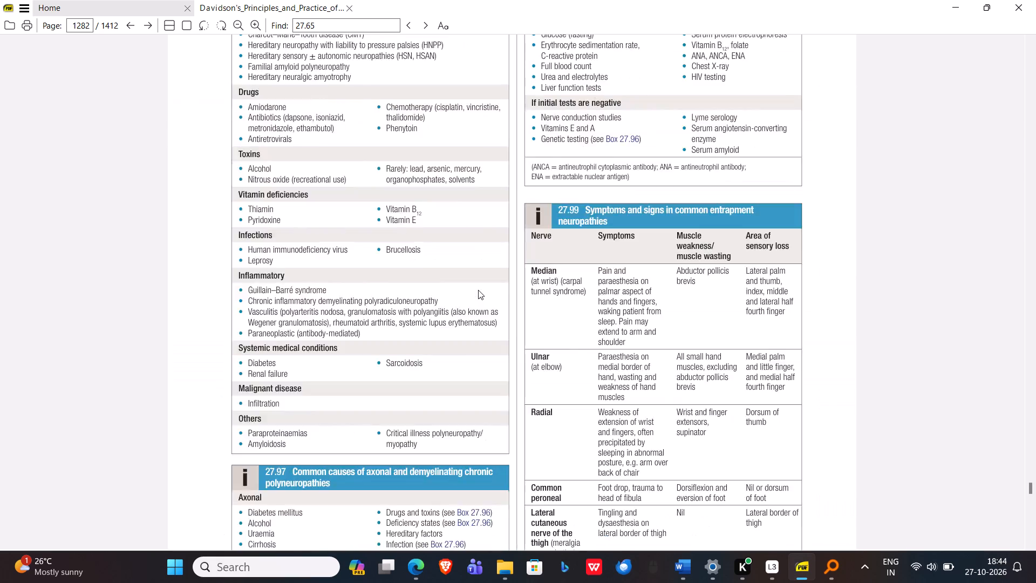
pyautogui.scroll(20, 478, 290)
pyautogui.scroll(20, 478, 290)
pyautogui.scroll(20, 478, 290)
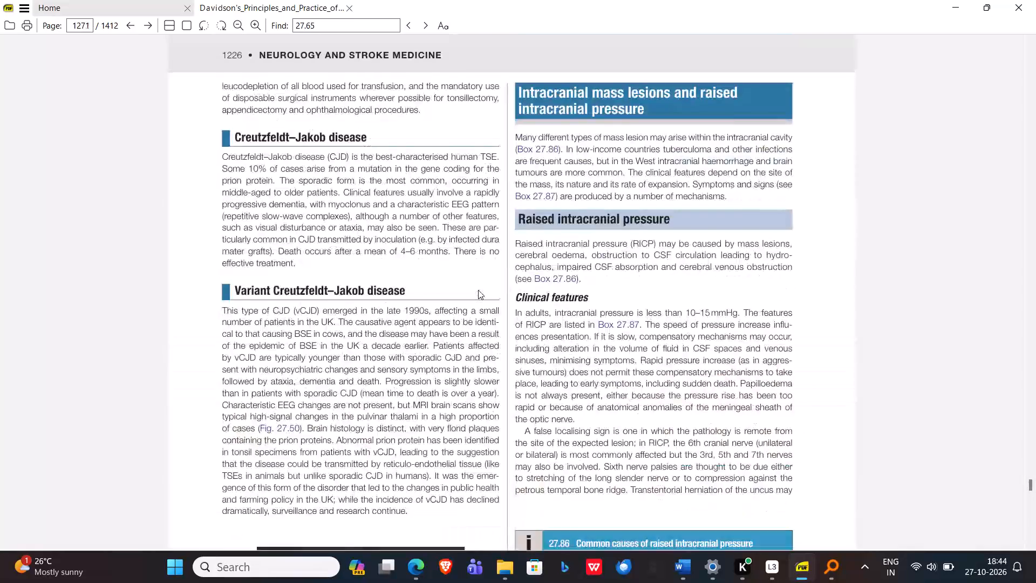
pyautogui.scroll(20, 478, 290)
pyautogui.scroll(20, 478, 290)
pyautogui.scroll(20, 478, 290)
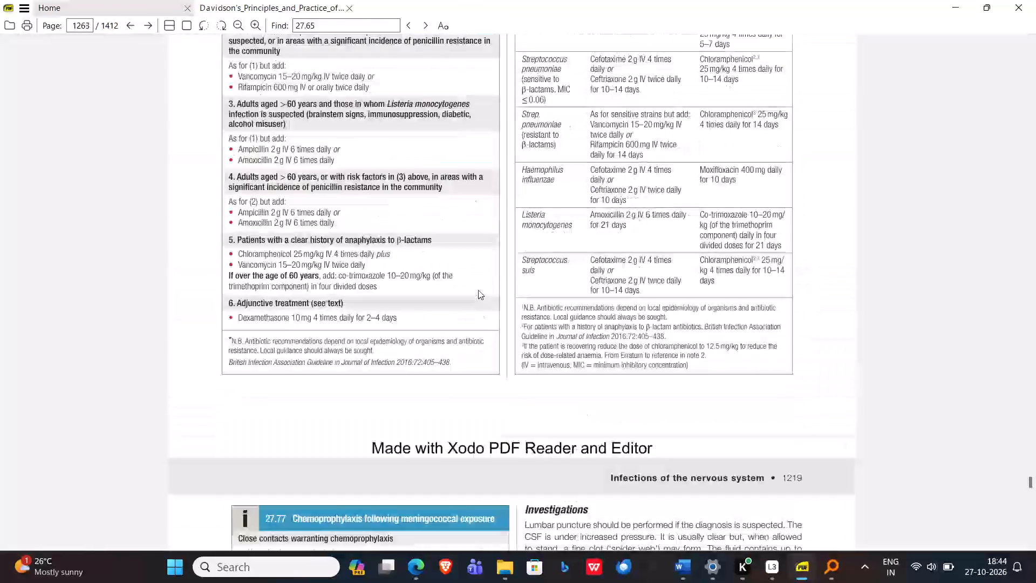
pyautogui.scroll(14, 478, 290)
pyautogui.scroll(-9, 478, 290)
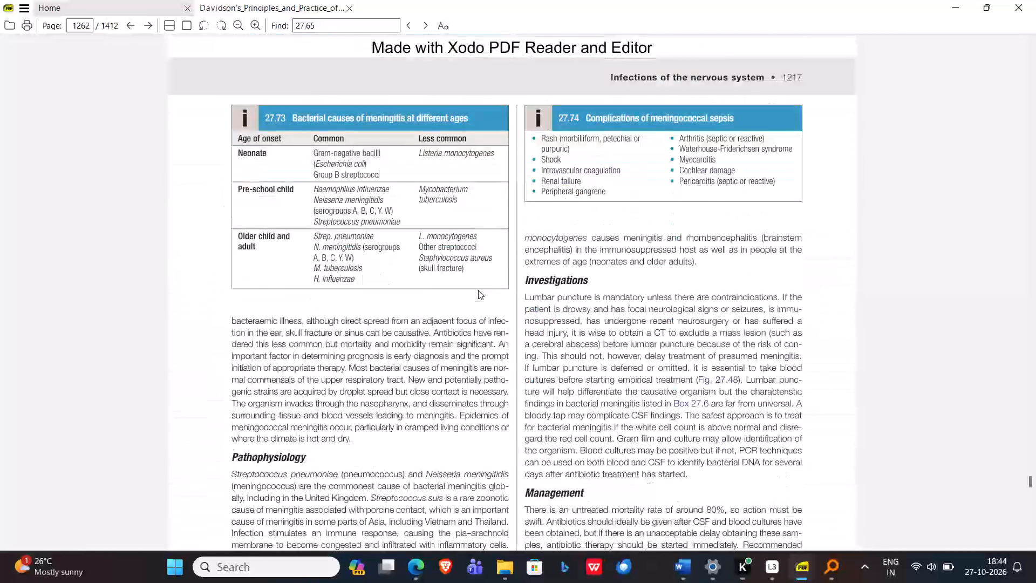
pyautogui.scroll(-5, 478, 290)
pyautogui.scroll(9, 478, 290)
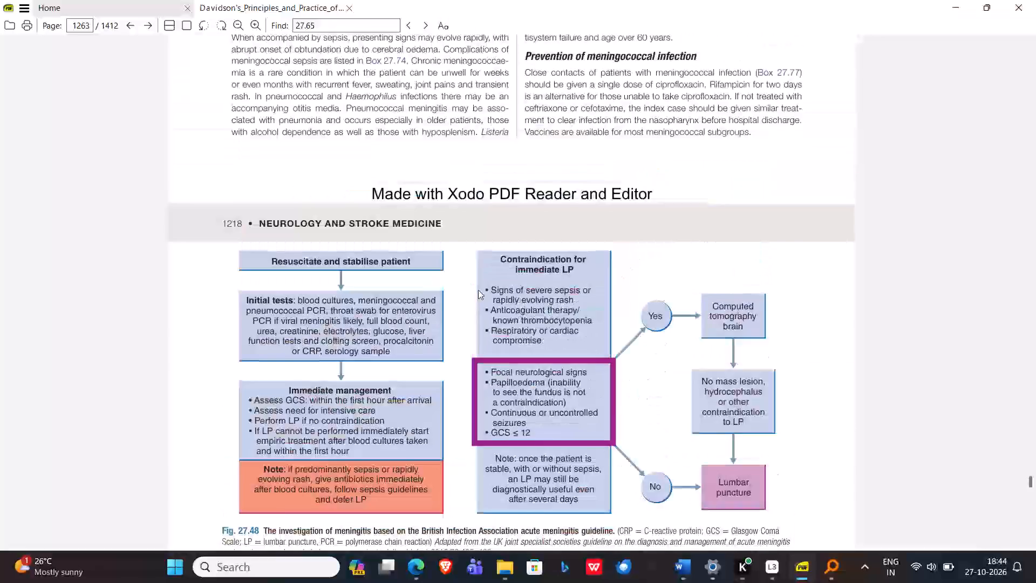
pyautogui.scroll(20, 478, 290)
pyautogui.scroll(20, 478, 290)
pyautogui.scroll(20, 478, 290)
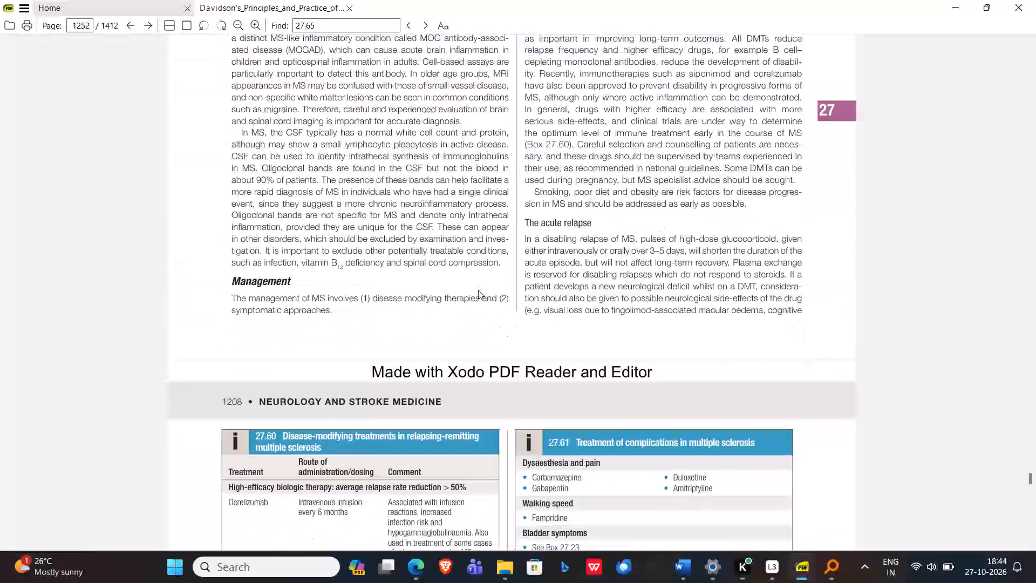
pyautogui.scroll(20, 478, 290)
pyautogui.scroll(20, 478, 290)
pyautogui.scroll(20, 478, 290)
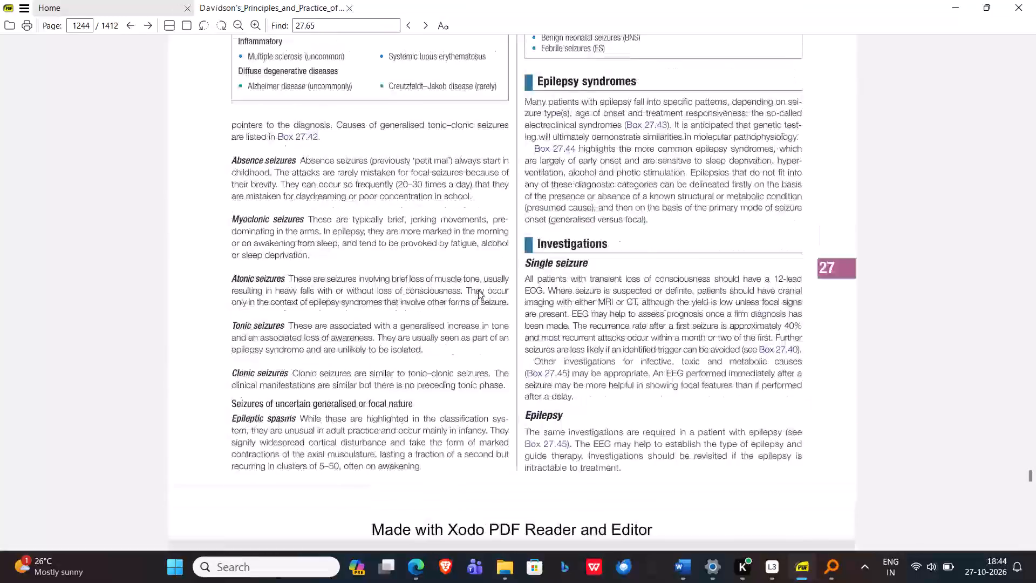
pyautogui.scroll(20, 478, 290)
pyautogui.scroll(20, 478, 290)
pyautogui.scroll(20, 478, 290)
pyautogui.scroll(-5, 478, 290)
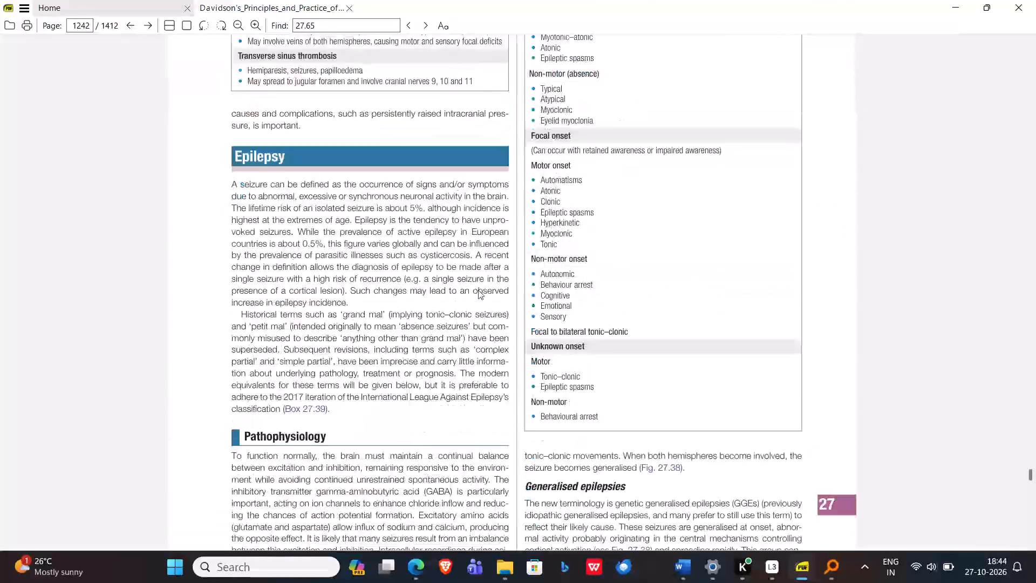
pyautogui.scroll(-6, 478, 290)
pyautogui.scroll(7, 478, 290)
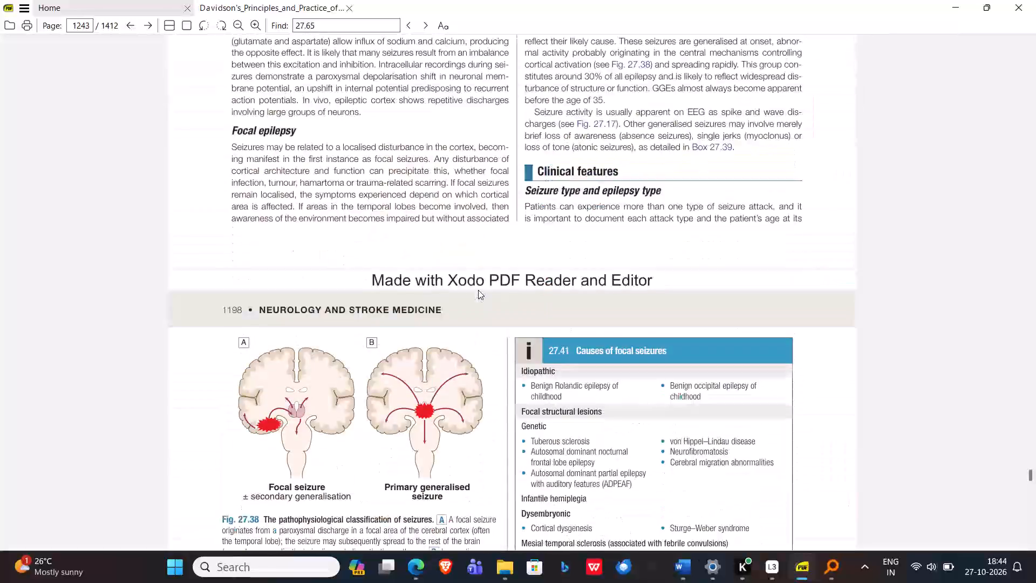
pyautogui.scroll(20, 478, 290)
pyautogui.scroll(20, 478, 290)
pyautogui.scroll(20, 478, 290)
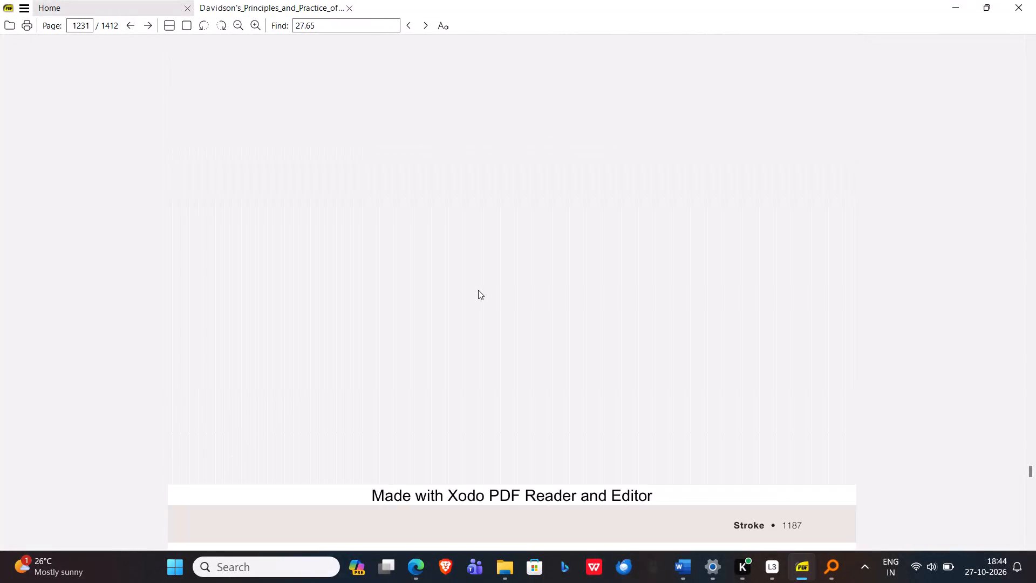
pyautogui.scroll(14, 478, 290)
pyautogui.scroll(-3, 478, 290)
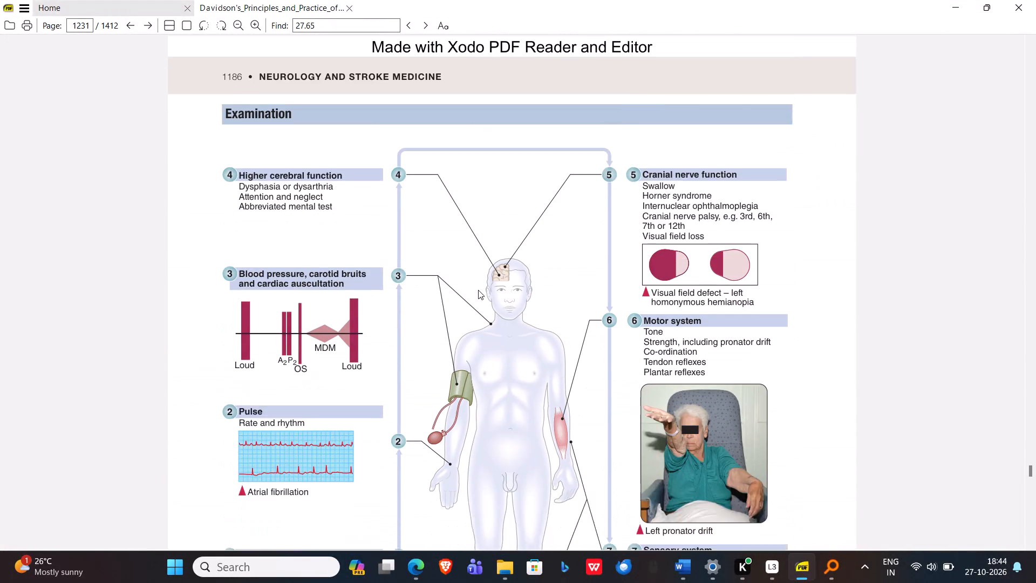
pyautogui.scroll(-3, 478, 290)
pyautogui.scroll(2, 478, 290)
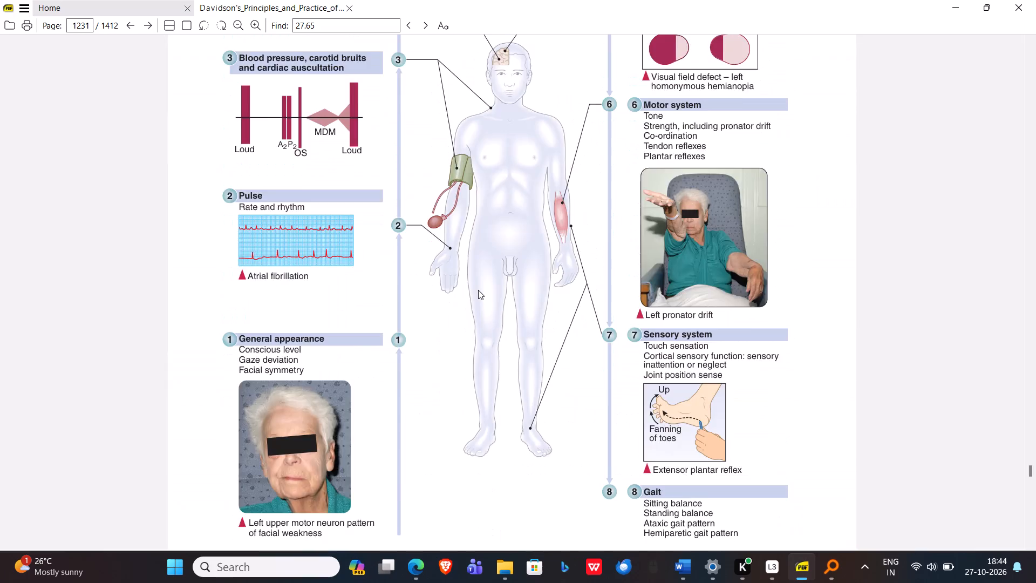
pyautogui.scroll(9, 478, 290)
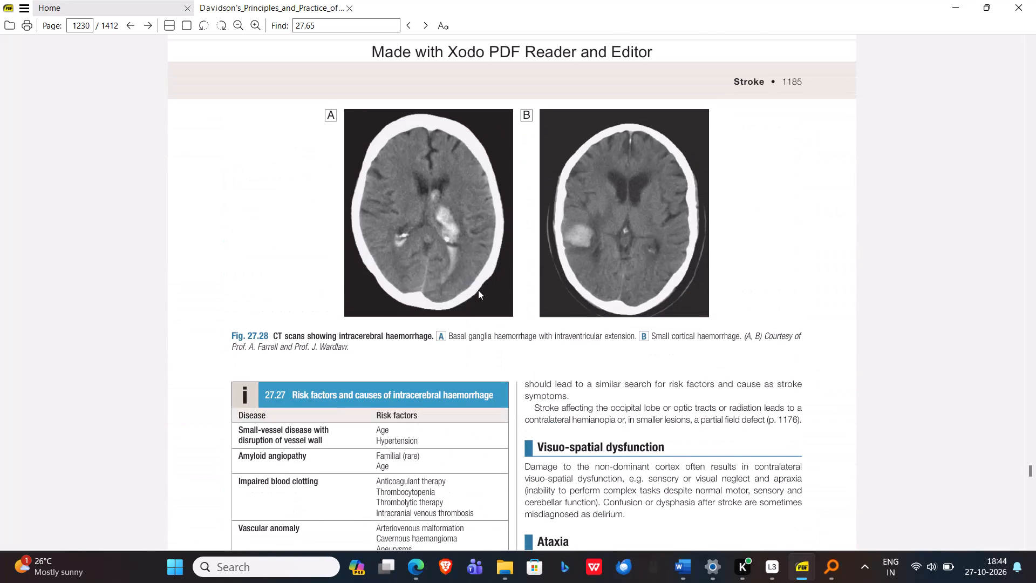
pyautogui.scroll(-20, 478, 290)
pyautogui.scroll(-10, 478, 290)
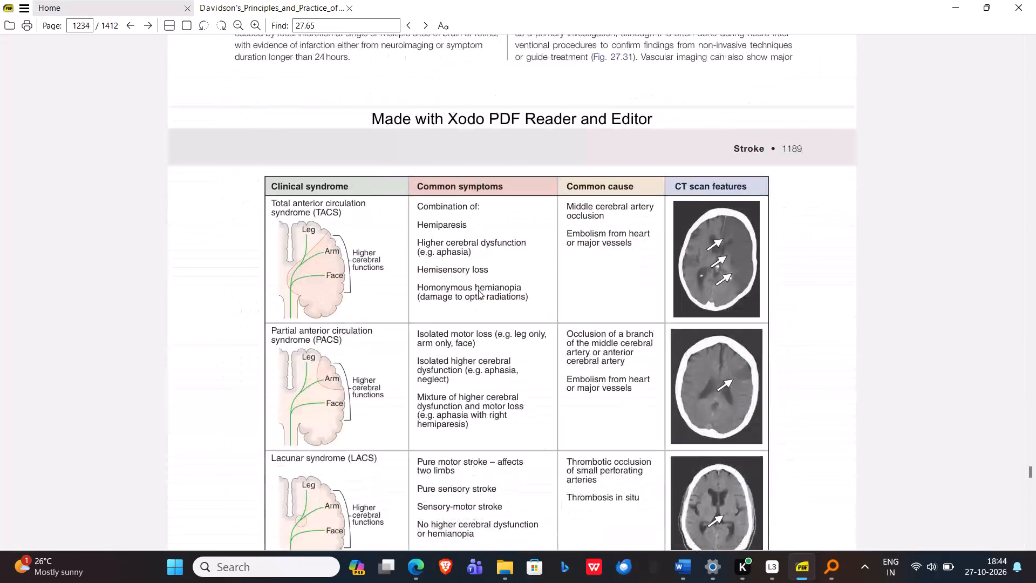
pyautogui.scroll(-20, 478, 290)
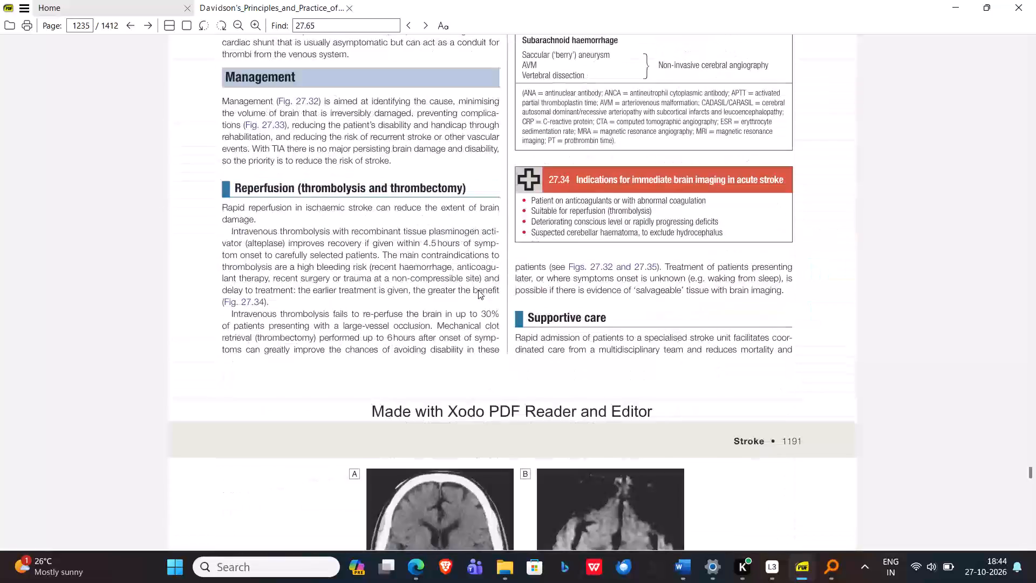
pyautogui.scroll(-9, 478, 290)
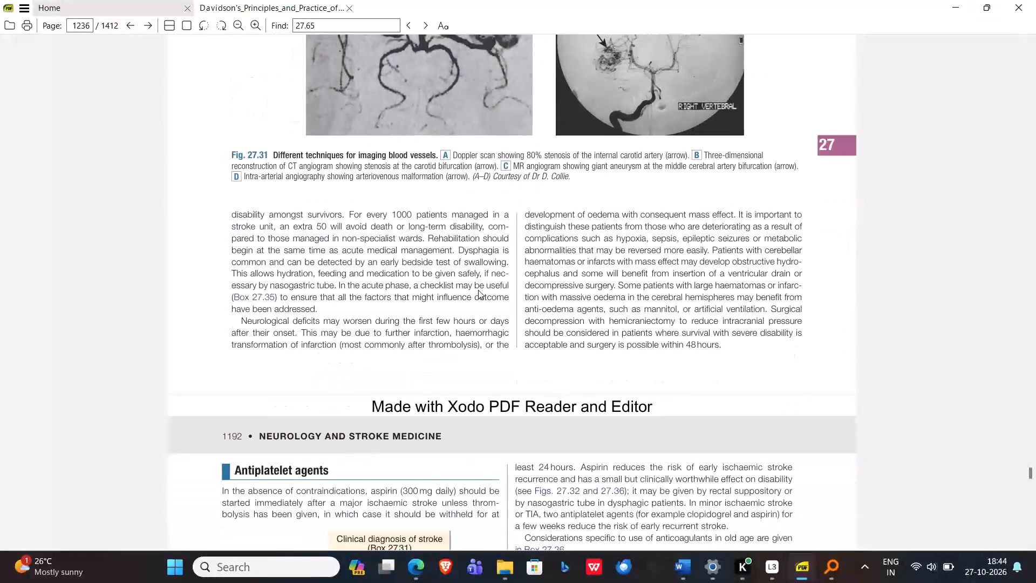
pyautogui.scroll(-5, 478, 290)
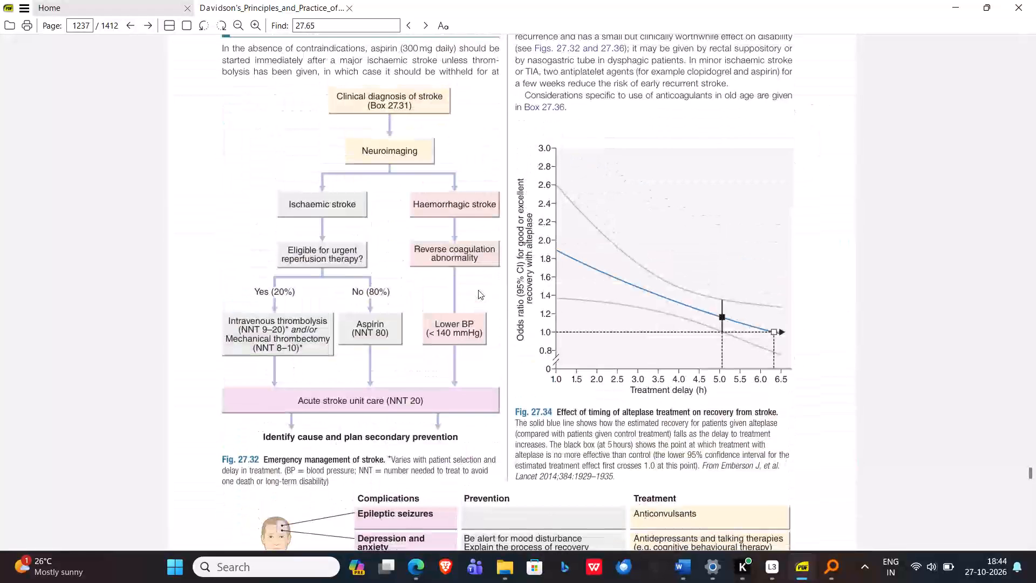
# Capture Fig. 27.32 with its caption from the PDF and paste it over its placeholder line in medicine sessional notes v1.docx.
pyautogui.press('shift+super+s')
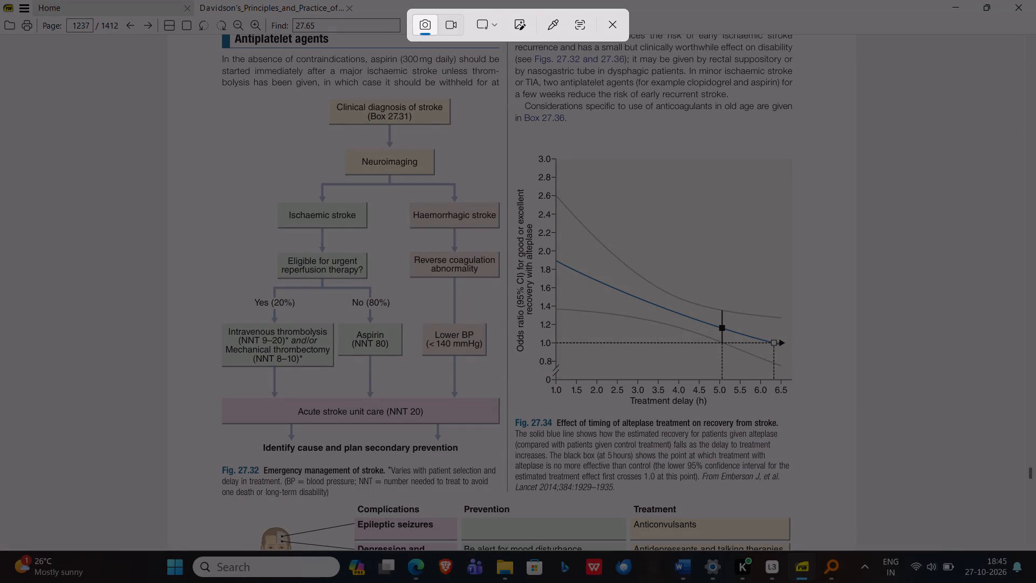
pyautogui.moveTo(504, 499); pyautogui.dragTo(217, 90)
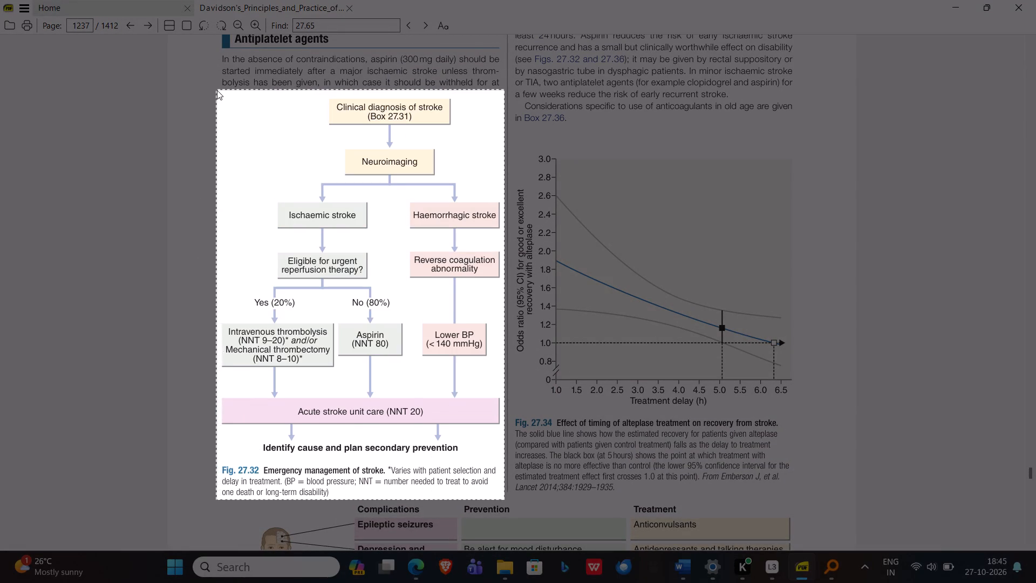
pyautogui.moveTo(217, 90); pyautogui.dragTo(215, 91)
pyautogui.hotkey('alt', 'Tab')
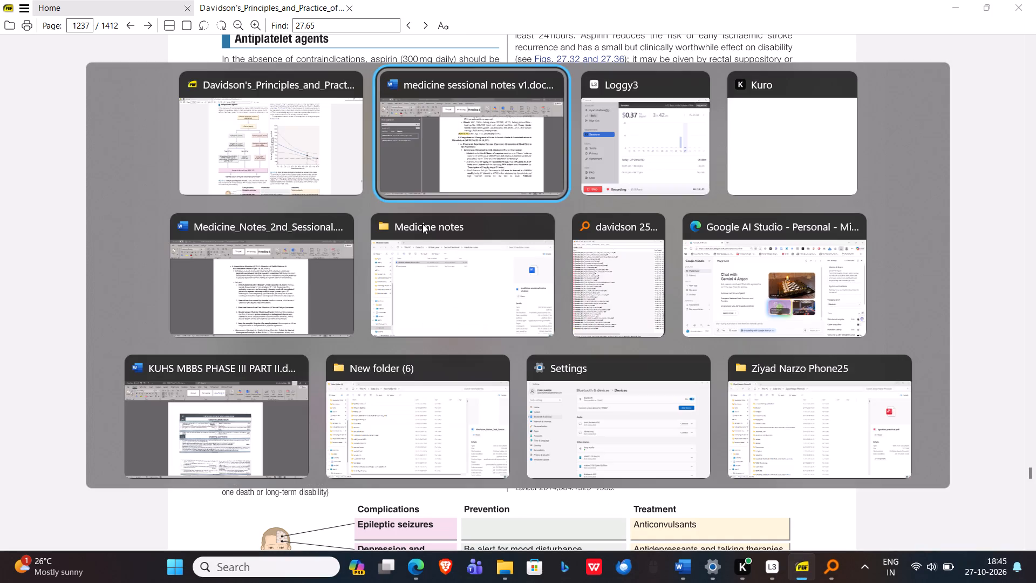
pyautogui.moveTo(708, 208); pyautogui.dragTo(366, 209)
pyautogui.hotkey('ctrl', 'v')
# Shrink the pasted Fig. 27.32 picture slightly, keeping its proportions.
pyautogui.scroll(-1, 622, 311)
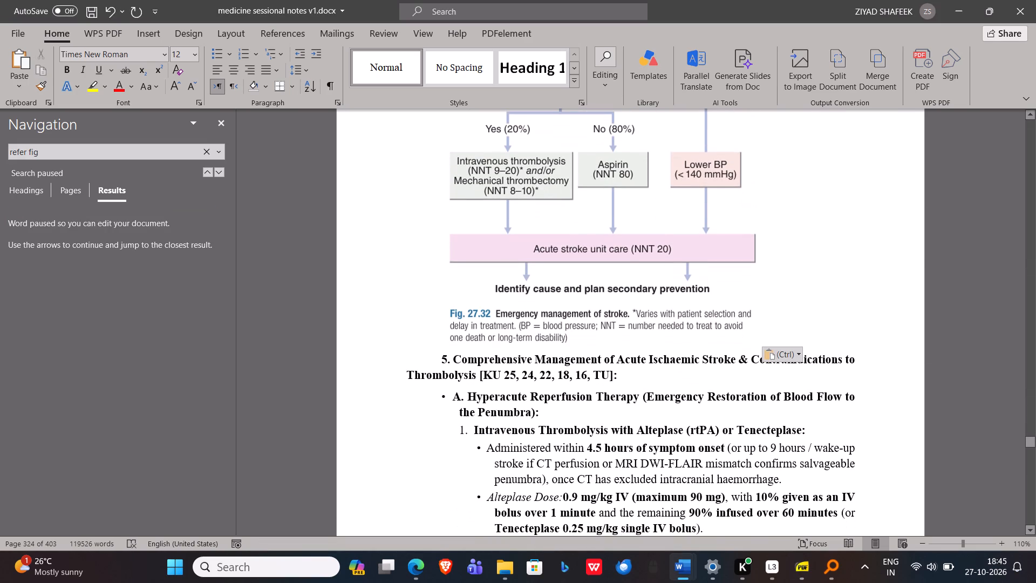
pyautogui.click(676, 318)
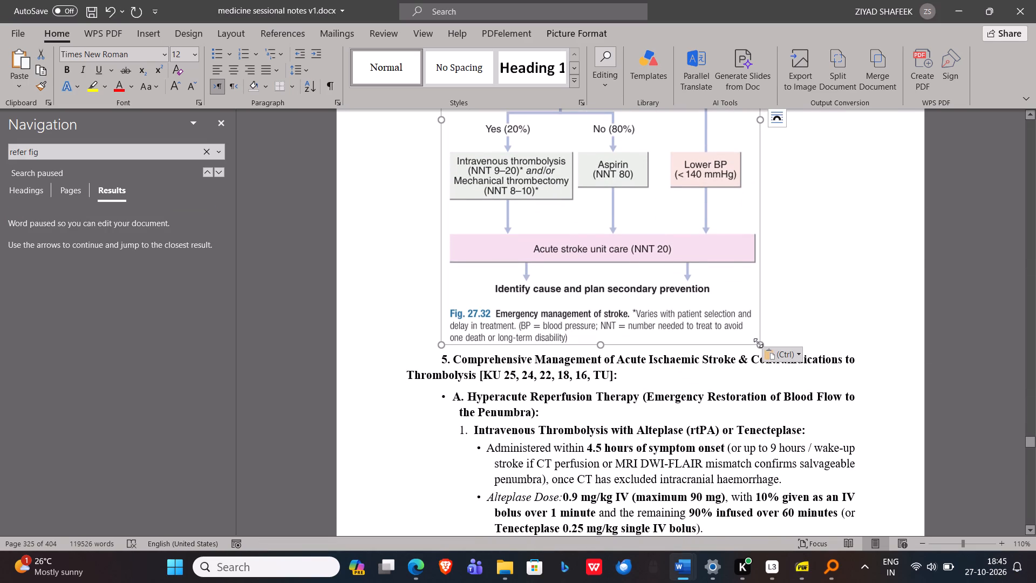
pyautogui.moveTo(758, 343); pyautogui.dragTo(696, 308)
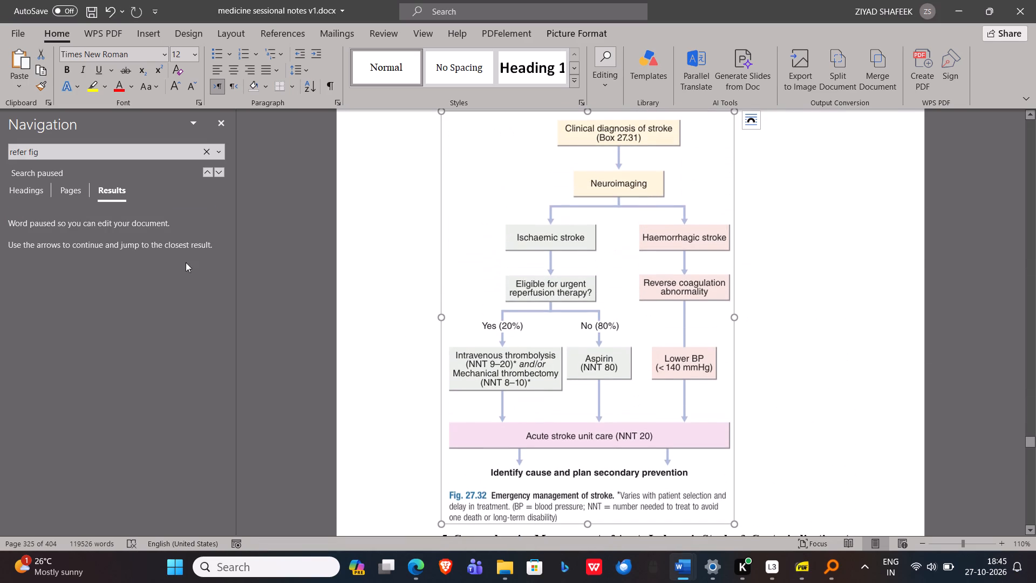
# Go to the next "refer fig" placeholder in the notes after the stroke management figure.
pyautogui.click(221, 167)
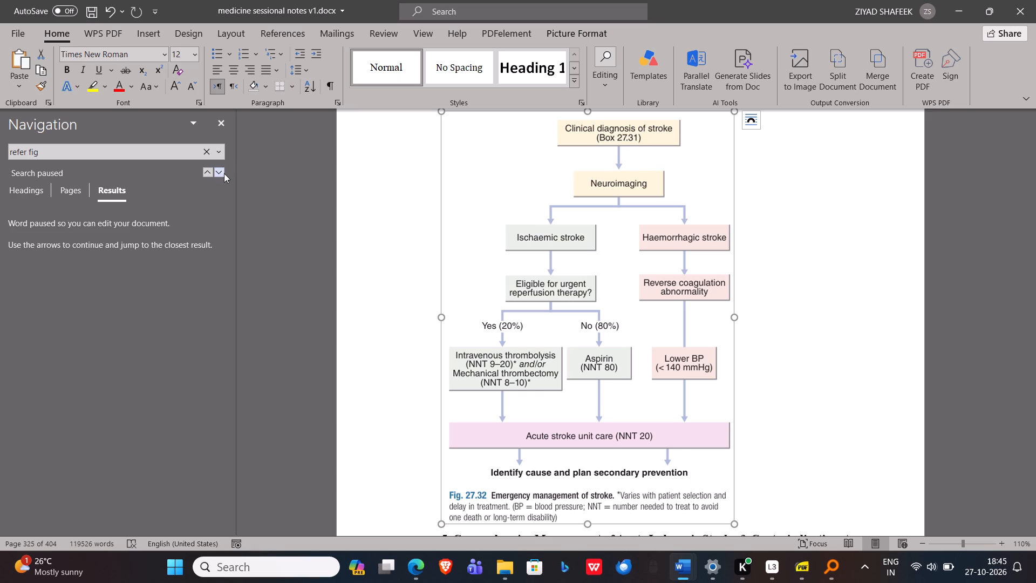
pyautogui.click(220, 173)
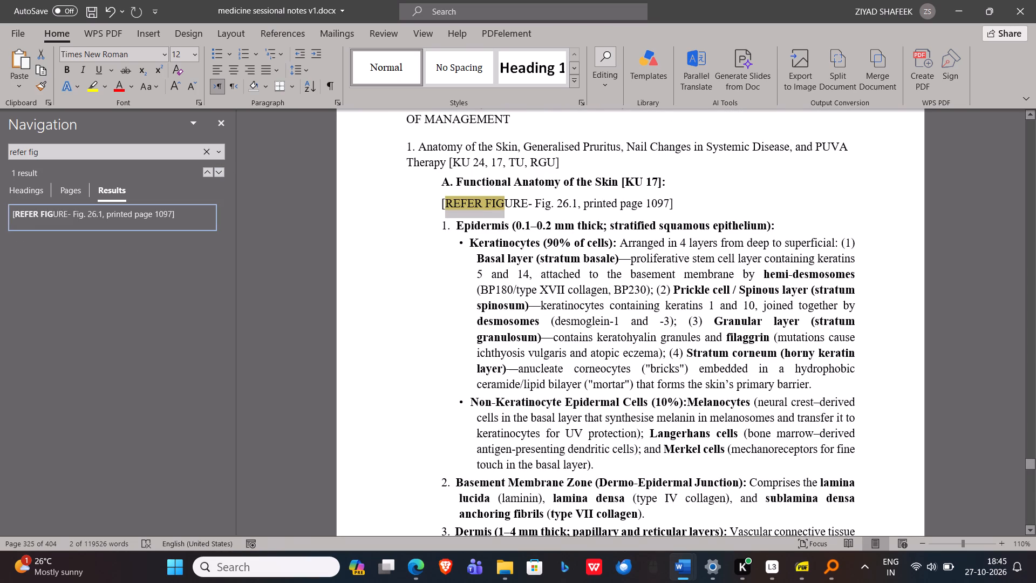
# Switch to the Davidson's PDF, search for 26.1 and go through the matches to Fig. 26.1, Structure of normal skin.
pyautogui.hotkey('alt', 'Tab')
pyautogui.hotkey('ctrl', 'f')
pyautogui.write('26.1')
pyautogui.press('Return')
pyautogui.press('Return')
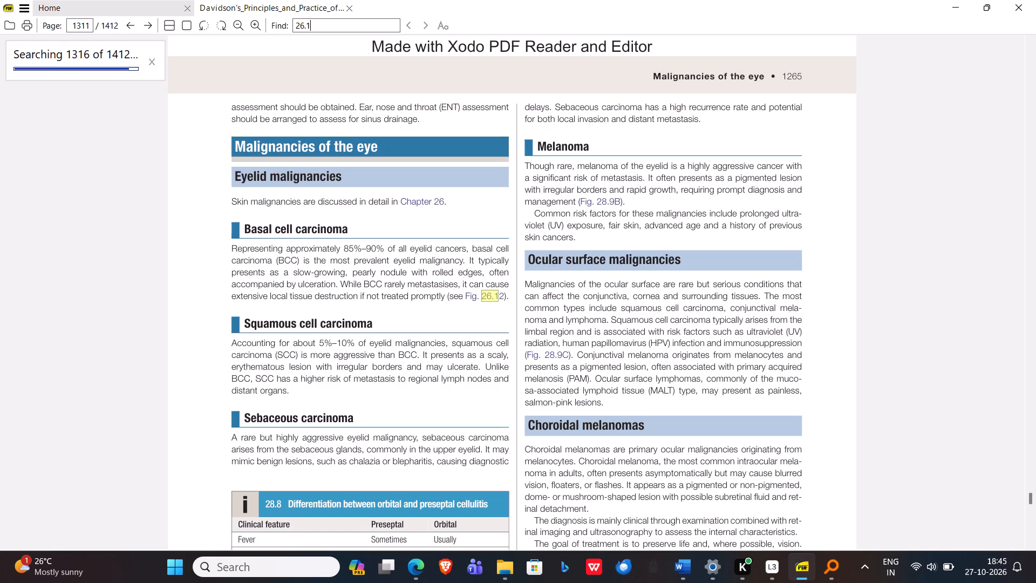
pyautogui.press('Return')
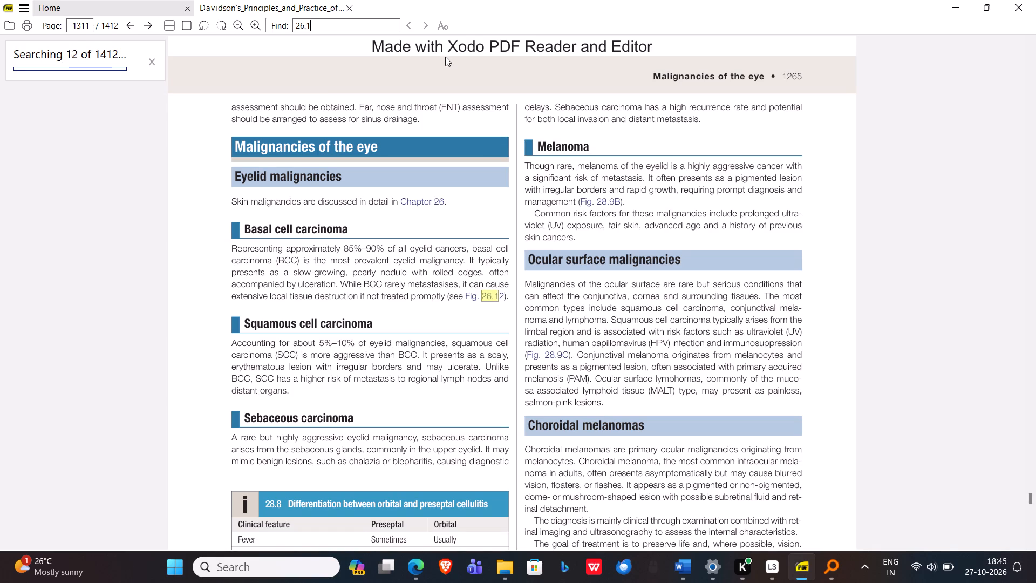
pyautogui.scroll(1, 504, 236)
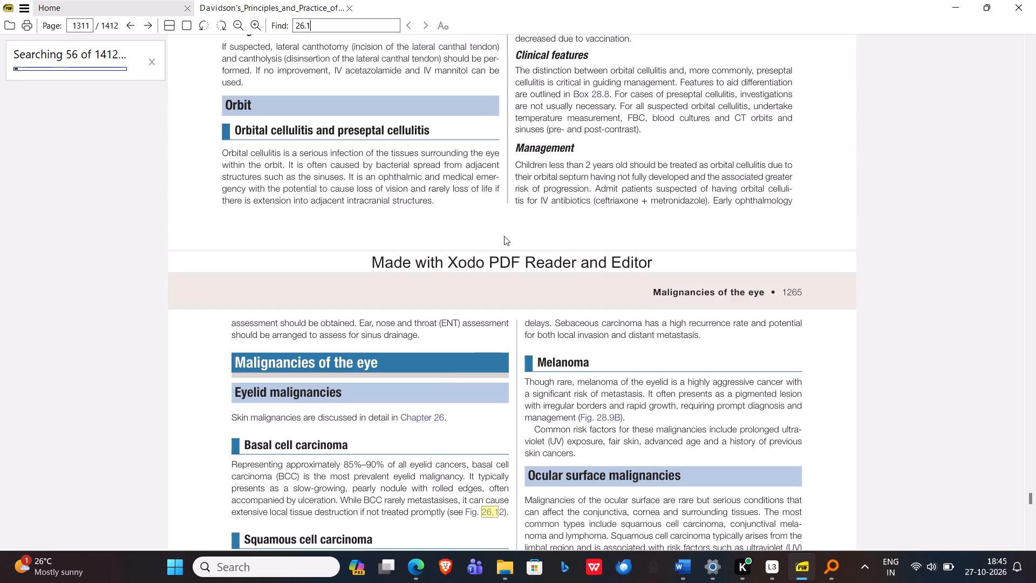
pyautogui.scroll(1, 504, 236)
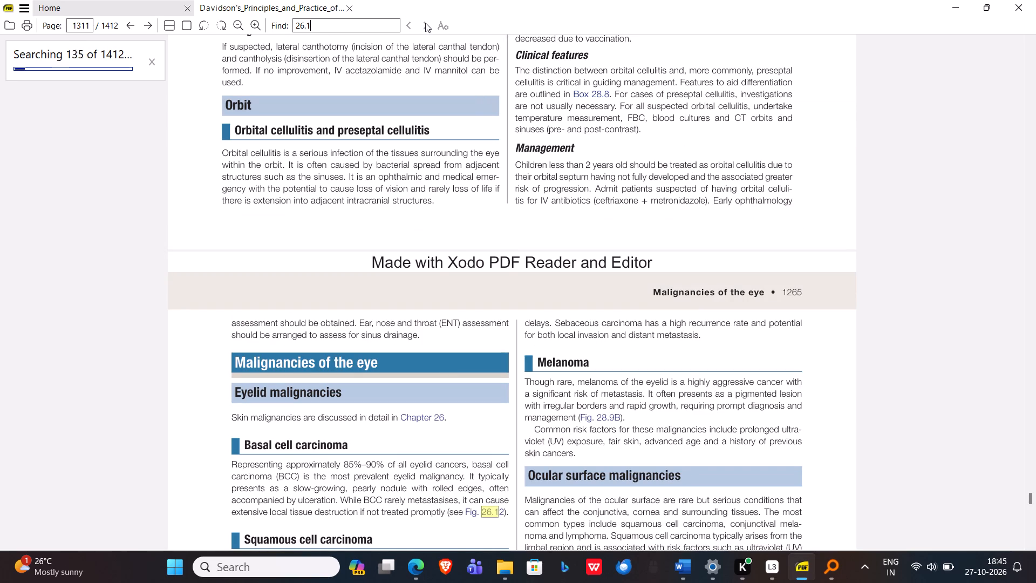
pyautogui.click(426, 22)
pyautogui.click(426, 22)
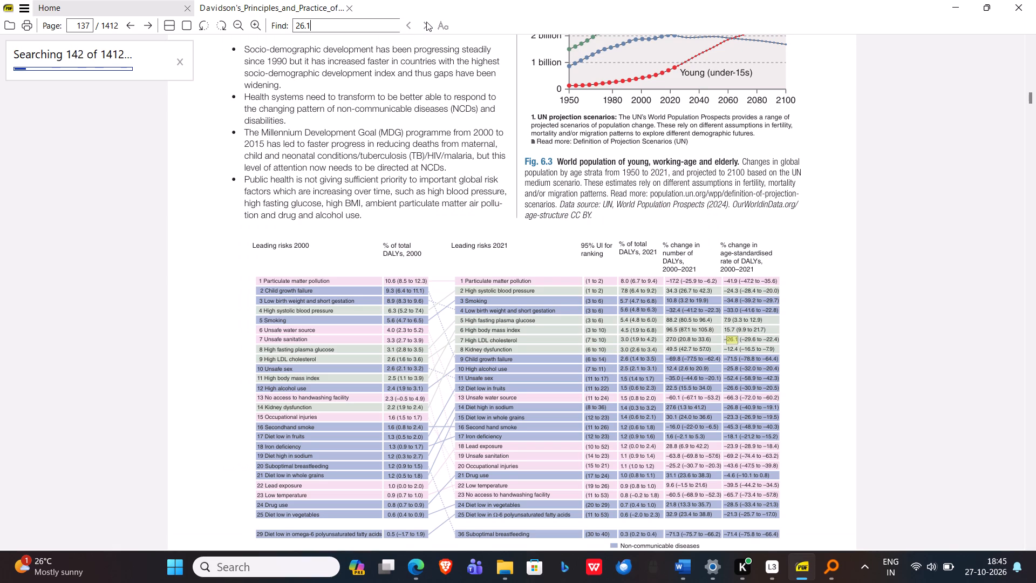
pyautogui.click(426, 22)
pyautogui.click(426, 22)
pyautogui.click(426, 22)
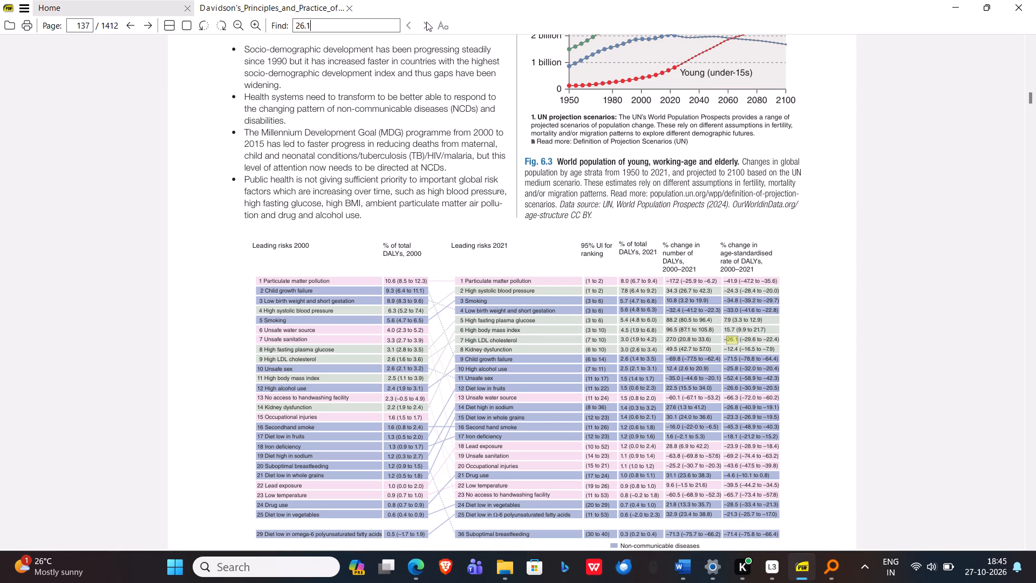
pyautogui.click(424, 25)
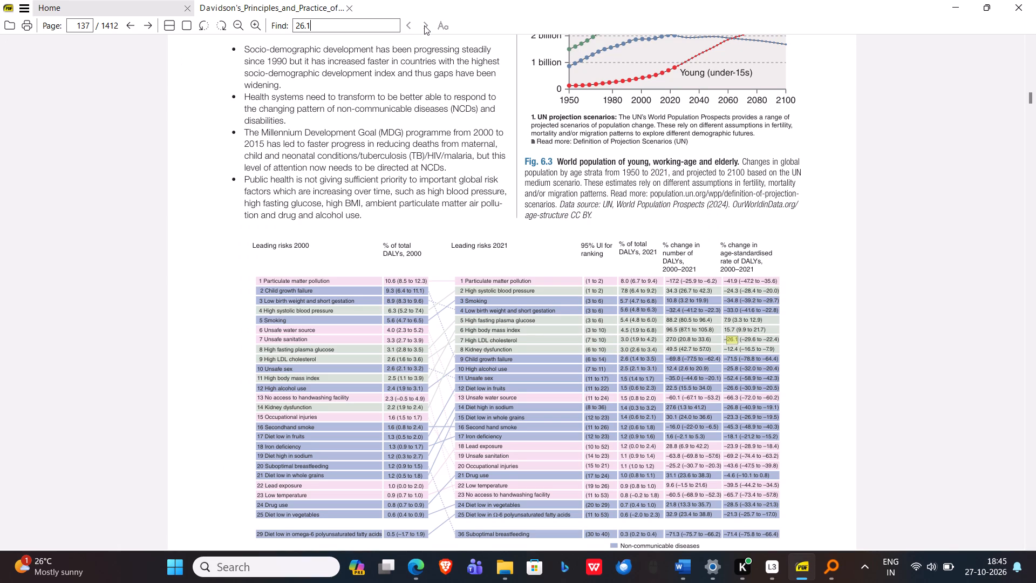
pyautogui.click(424, 25)
pyautogui.click(424, 25)
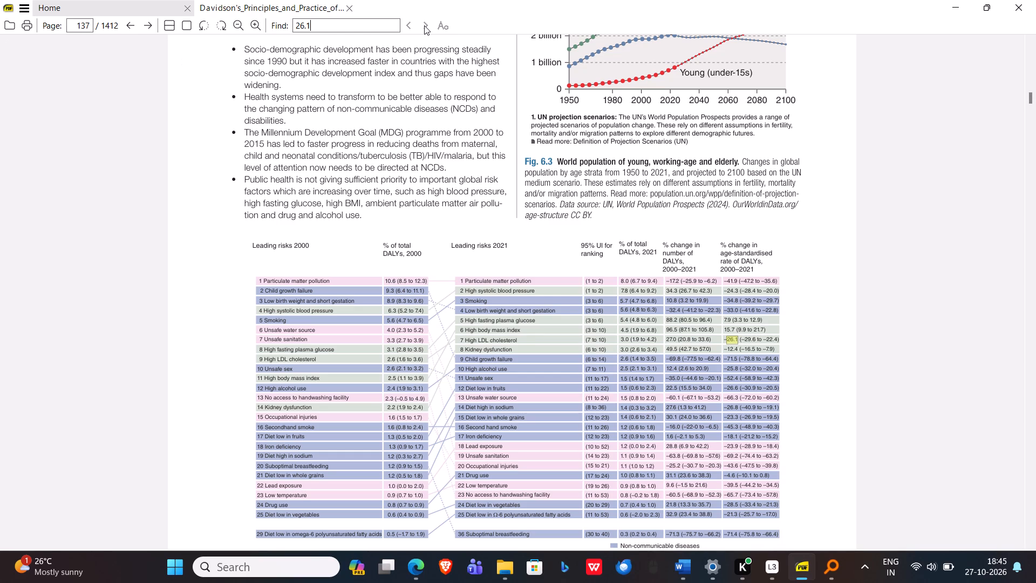
pyautogui.click(424, 25)
pyautogui.click(424, 25)
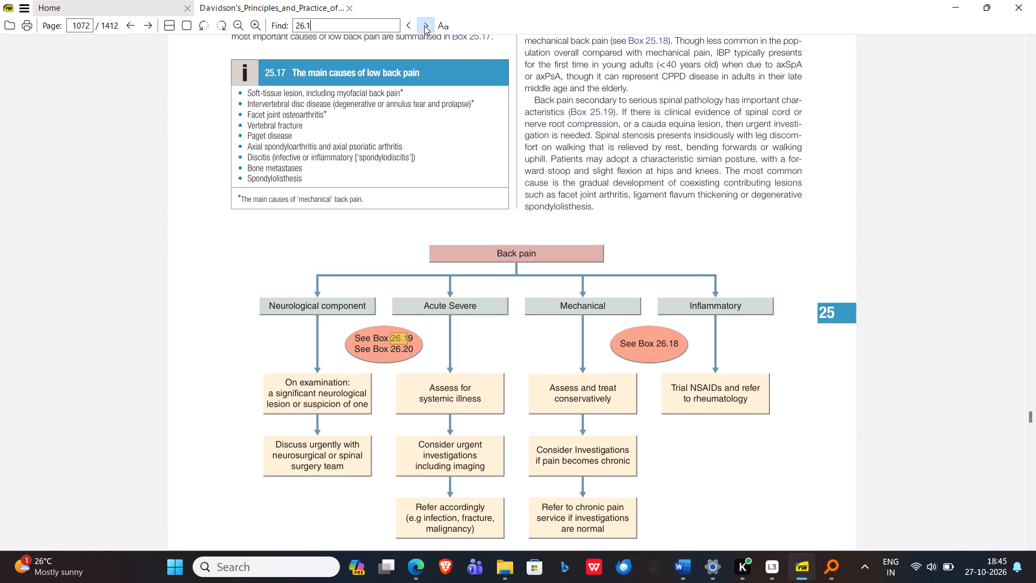
pyautogui.click(424, 25)
pyautogui.click(424, 25)
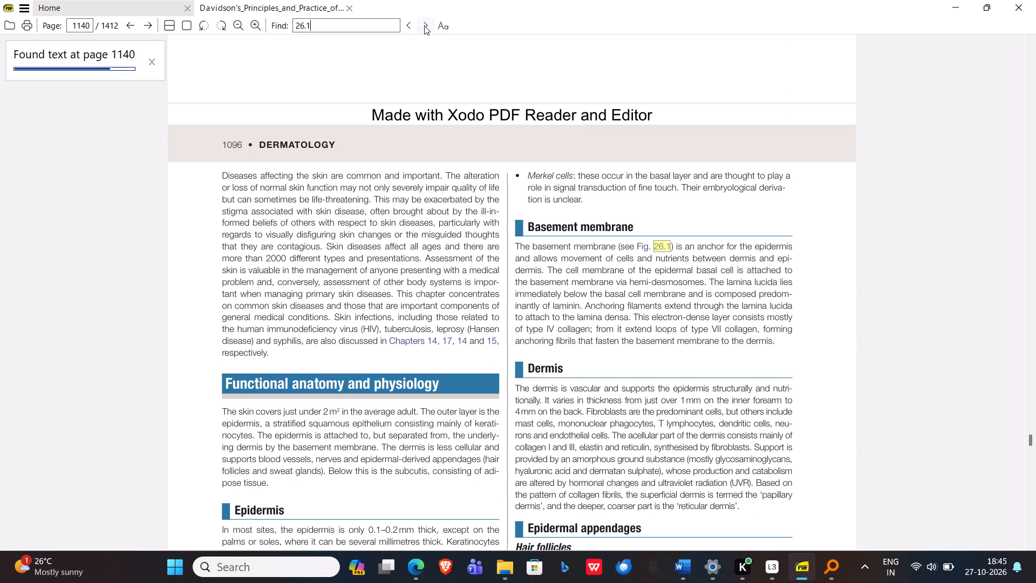
pyautogui.click(424, 25)
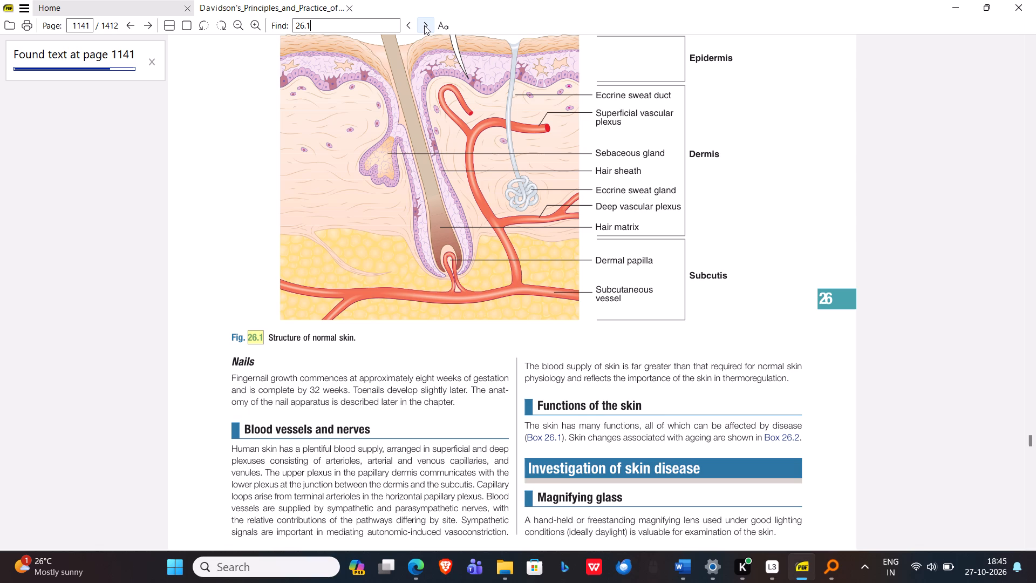
# Capture the lower part of Fig. 26.1, from the hair shaft to the caption, and paste it over the placeholder under Functional Anatomy of the Skin.
pyautogui.scroll(2, 321, 205)
pyautogui.click(388, 226)
pyautogui.scroll(-1, 388, 226)
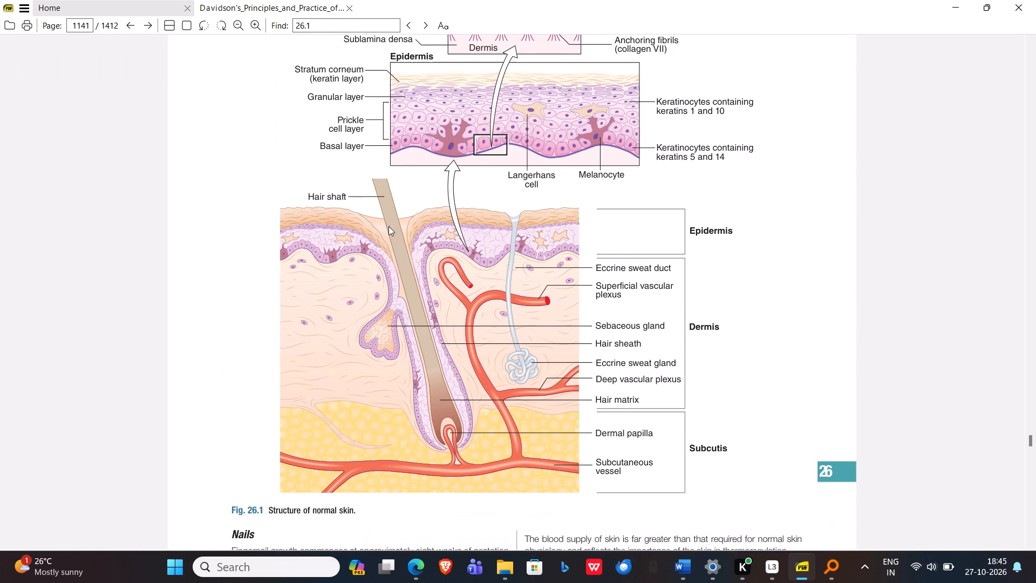
pyautogui.scroll(-1, 388, 226)
pyautogui.press('shift+super+s')
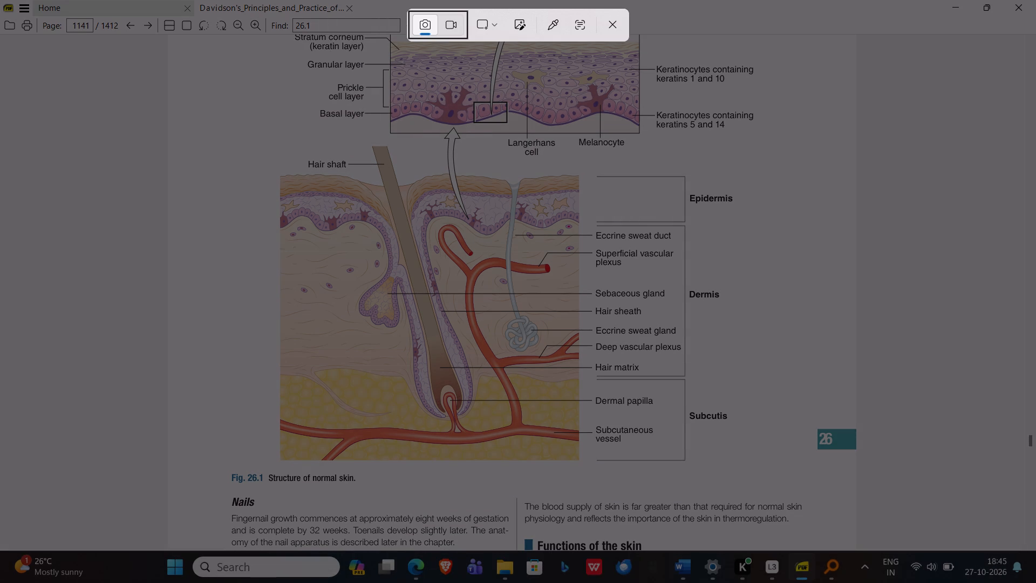
pyautogui.moveTo(215, 147); pyautogui.dragTo(769, 492)
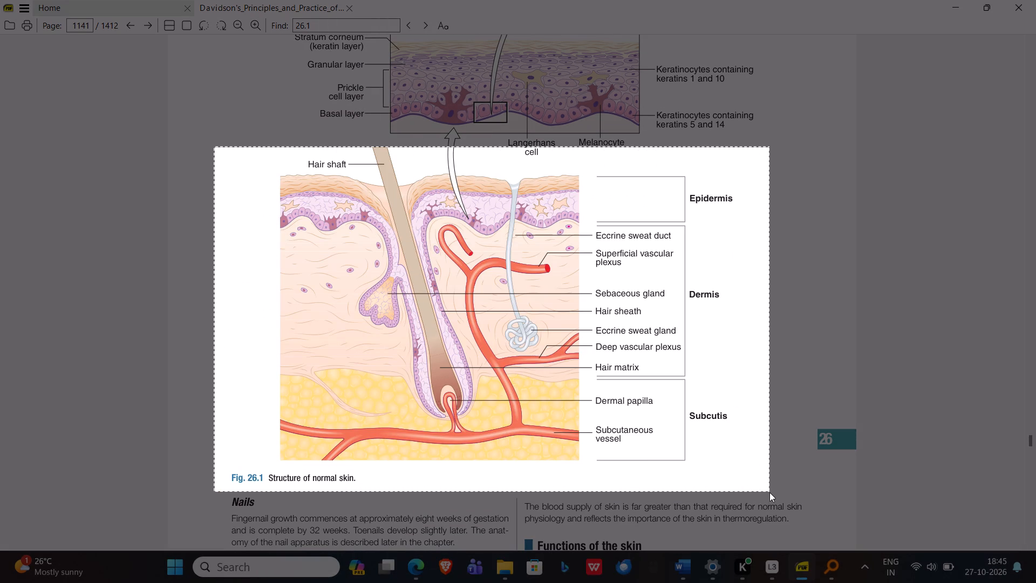
pyautogui.moveTo(769, 492); pyautogui.dragTo(769, 485)
pyautogui.hotkey('alt', 'Tab')
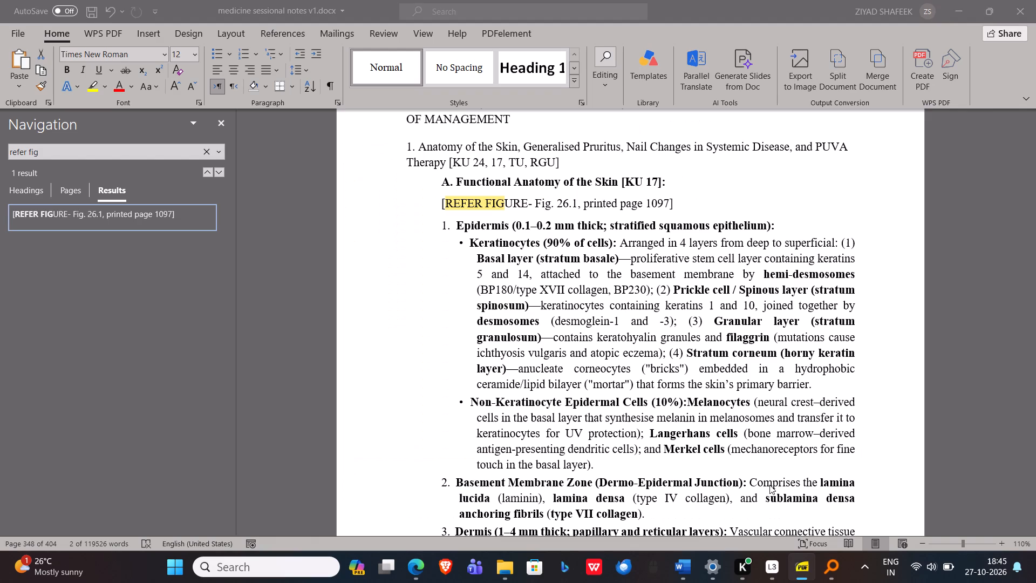
pyautogui.moveTo(685, 203); pyautogui.dragTo(424, 215)
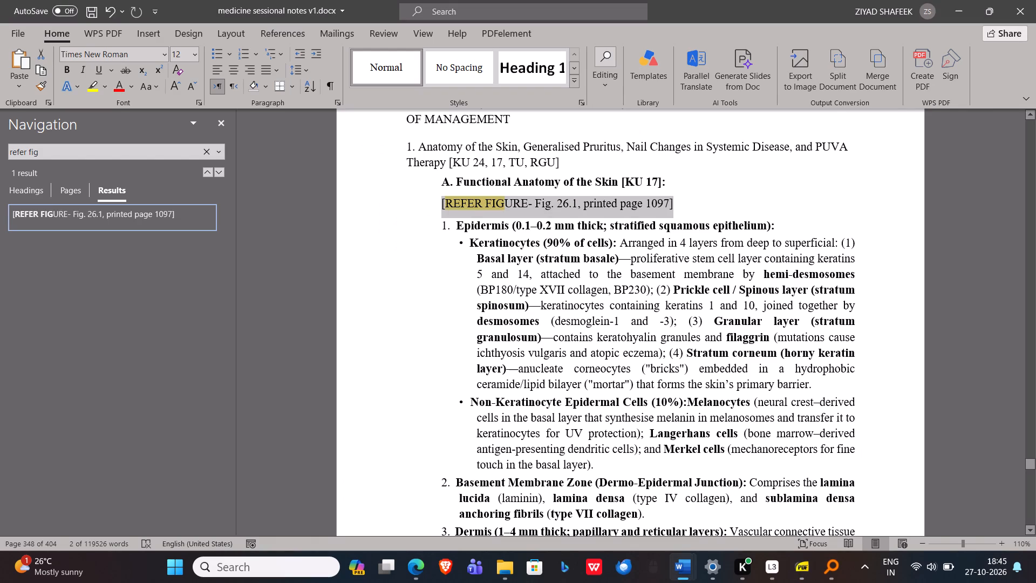
pyautogui.moveTo(424, 215); pyautogui.dragTo(417, 203)
pyautogui.hotkey('ctrl', 'v')
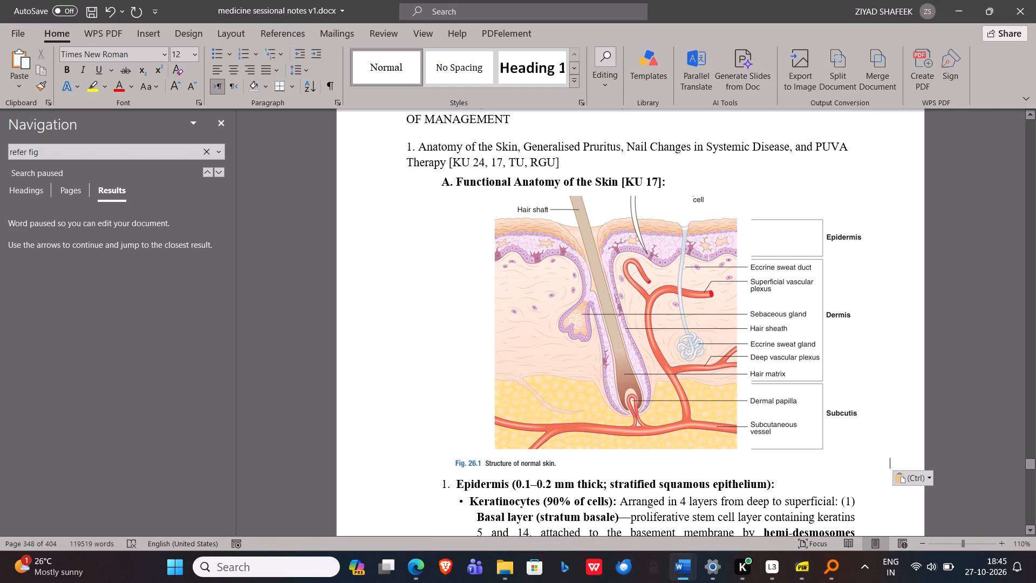
# Capture the upper part of Fig. 26.1, showing the basement membrane and epidermis, and paste it on a new line below the lower part.
pyautogui.press('Return')
pyautogui.hotkey('alt', 'Tab')
pyautogui.scroll(1, 838, 390)
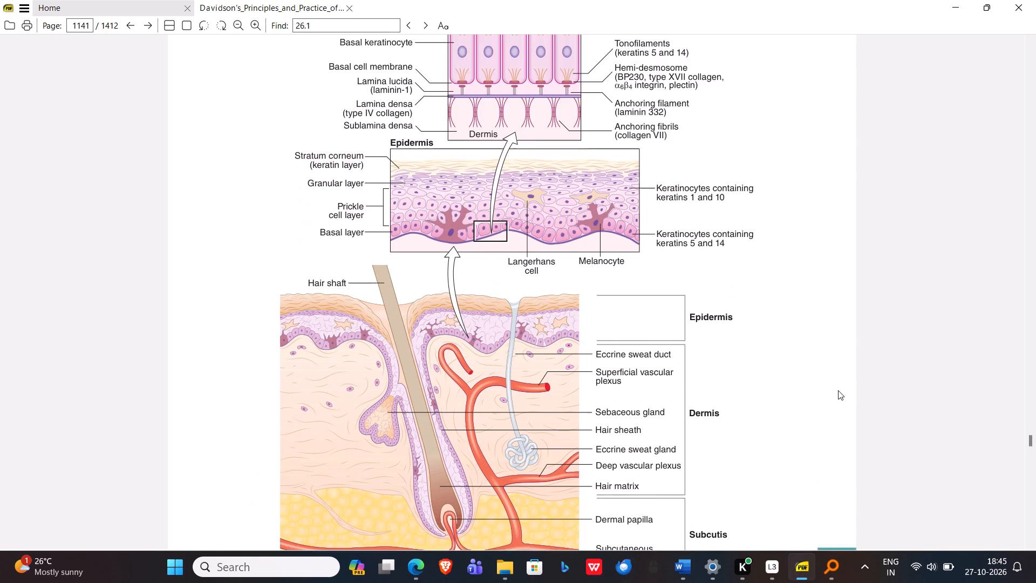
pyautogui.scroll(2, 838, 390)
pyautogui.press('shift+super+s')
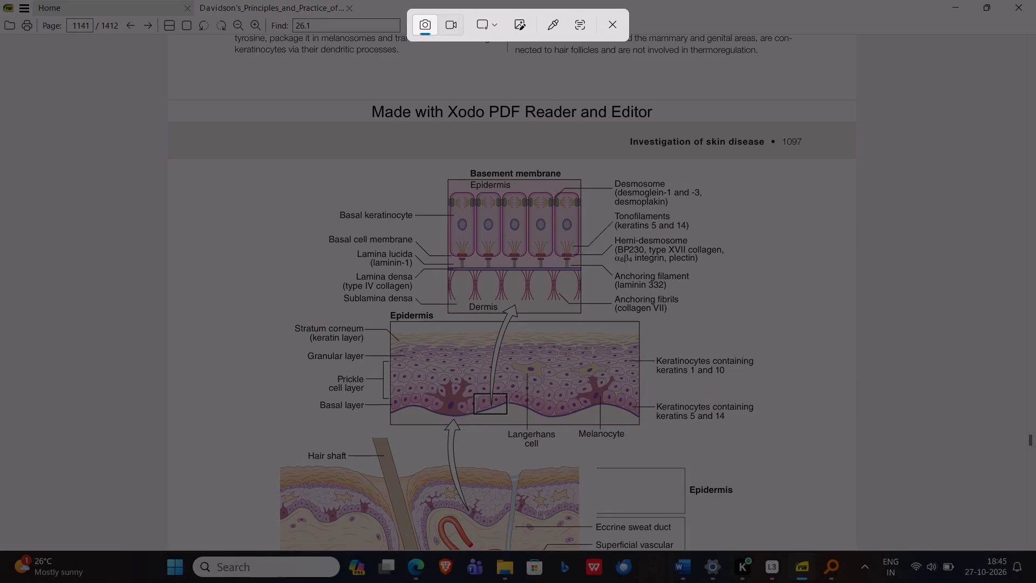
pyautogui.moveTo(792, 440); pyautogui.dragTo(258, 118)
pyautogui.press('shift+super+s')
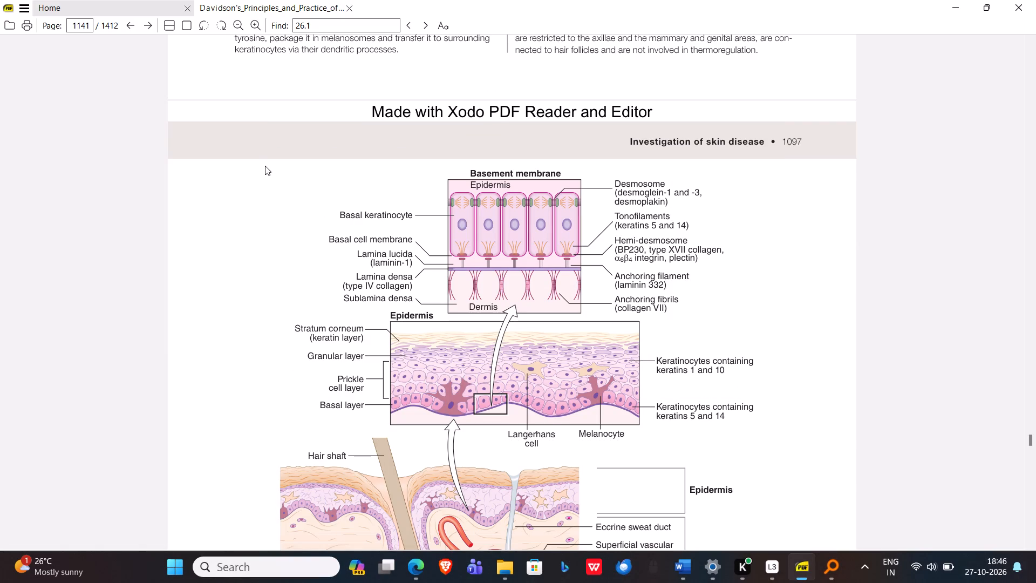
pyautogui.press('shift+super+s')
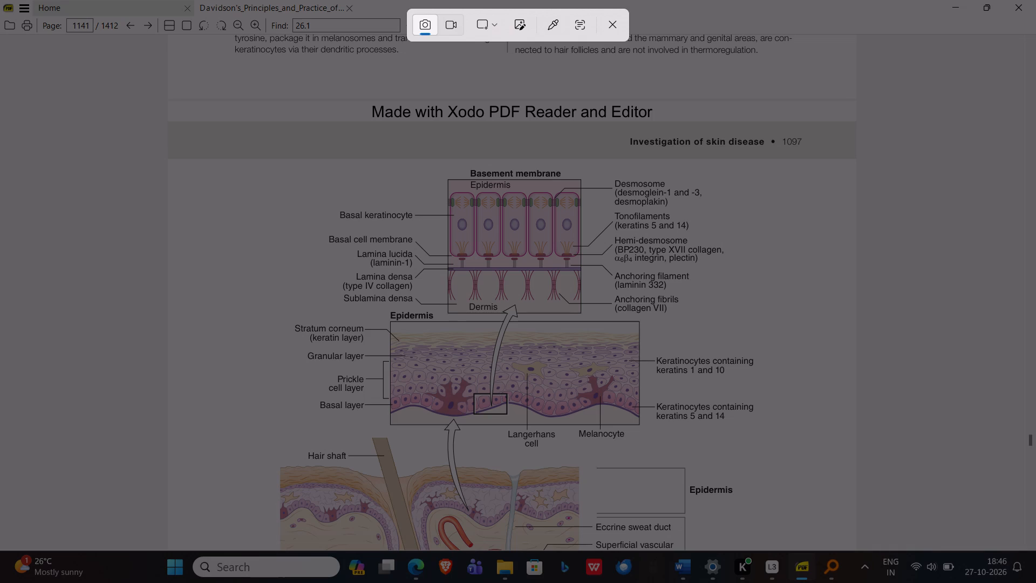
pyautogui.moveTo(267, 164); pyautogui.dragTo(764, 444)
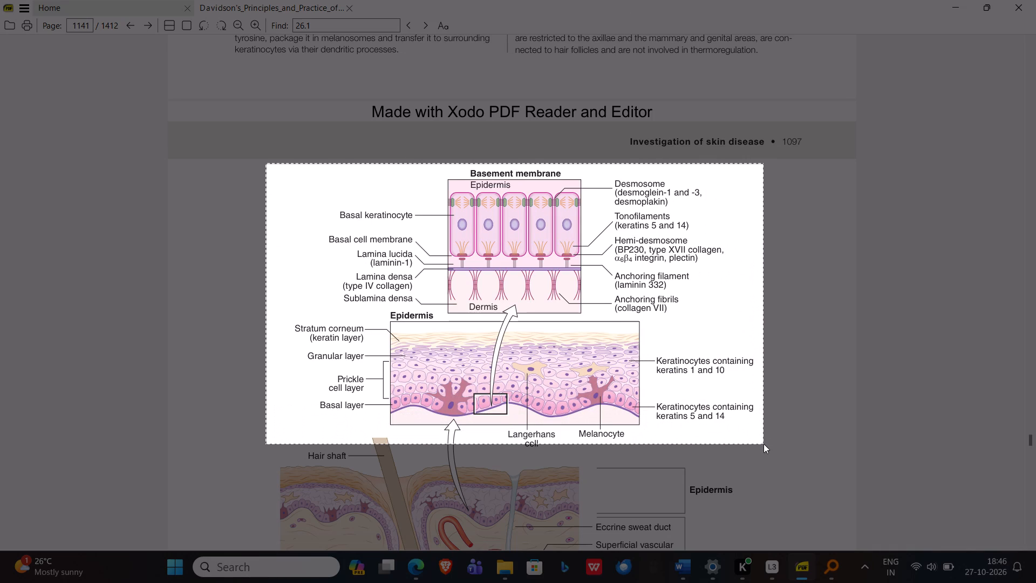
pyautogui.moveTo(764, 444); pyautogui.dragTo(764, 449)
pyautogui.hotkey('alt', 'Tab')
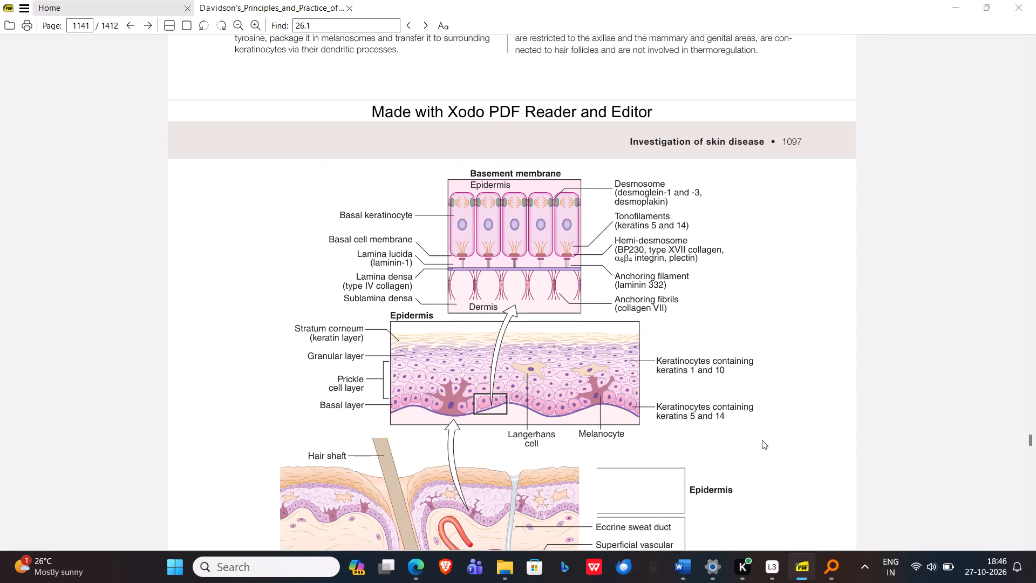
pyautogui.hotkey('ctrl', 'v')
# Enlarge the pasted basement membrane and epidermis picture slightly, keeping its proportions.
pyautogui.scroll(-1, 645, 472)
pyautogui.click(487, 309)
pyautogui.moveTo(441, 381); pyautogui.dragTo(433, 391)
# Move the basement membrane and epidermis picture to a new line directly under the Functional Anatomy of the Skin heading, above the skin cross-section.
pyautogui.scroll(2, 581, 424)
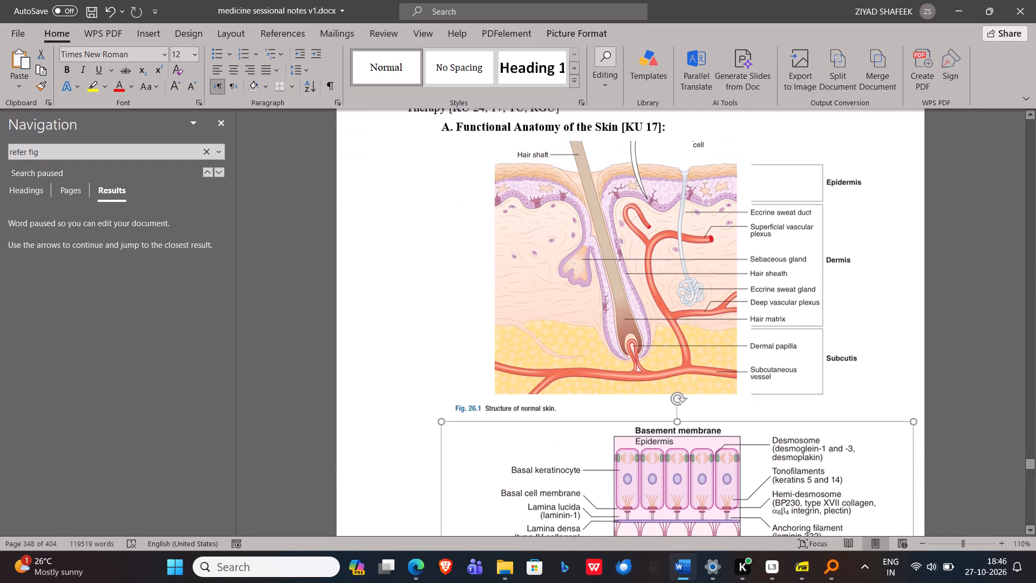
pyautogui.click(616, 452)
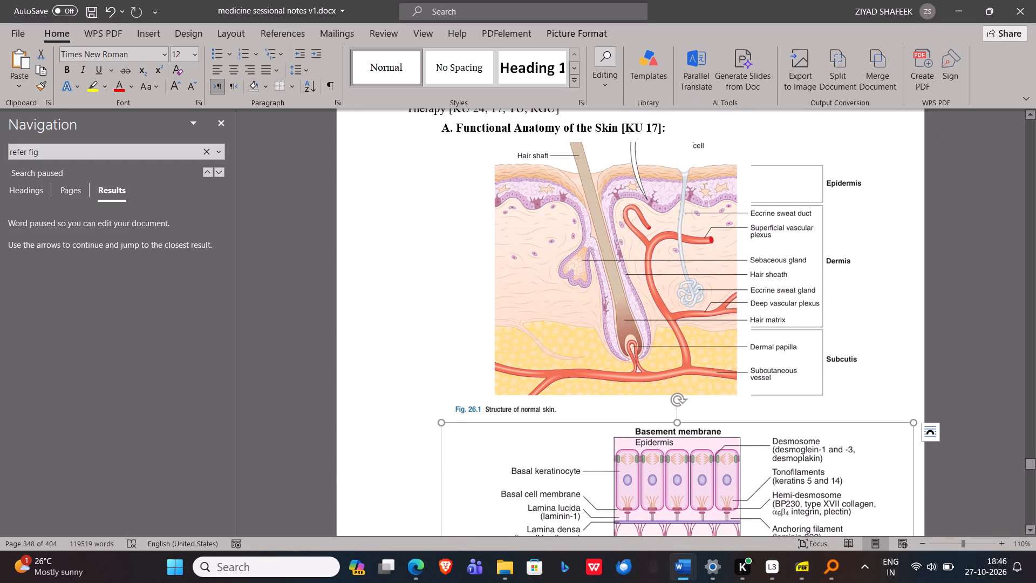
pyautogui.hotkey('ctrl', 'x')
pyautogui.scroll(1, 771, 213)
pyautogui.click(799, 231)
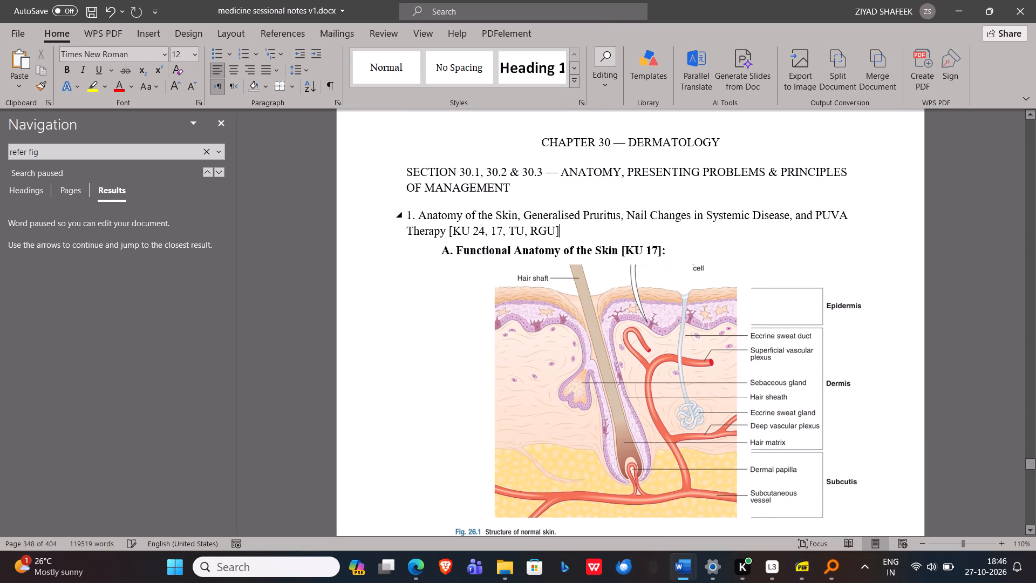
pyautogui.click(800, 248)
pyautogui.press('Return')
pyautogui.hotkey('ctrl', 'v')
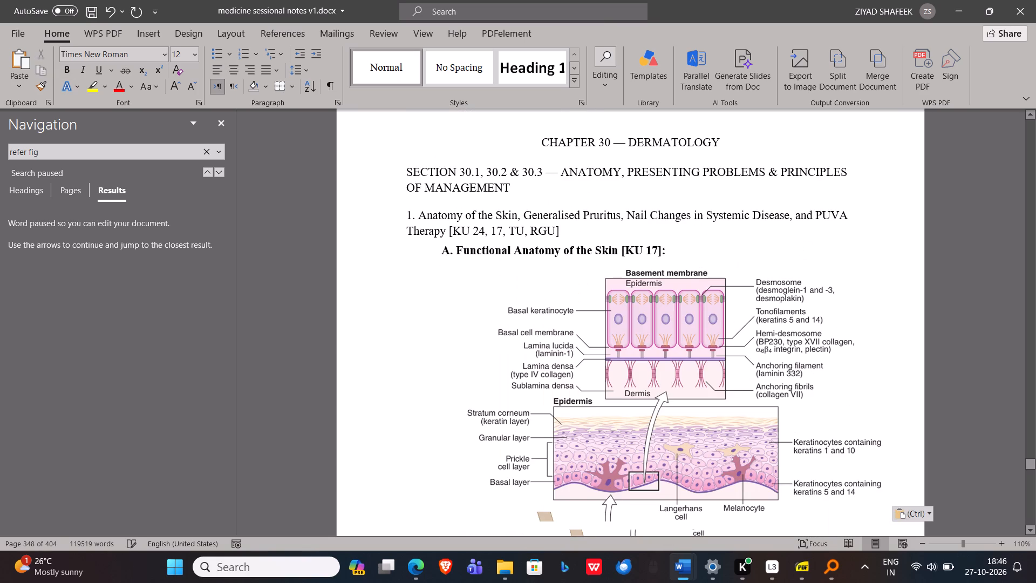
# Look through the dermatology chapter from the skin anatomy figures through scabies and fungal infections to acne treatment for remaining figure references.
pyautogui.scroll(-2, 740, 345)
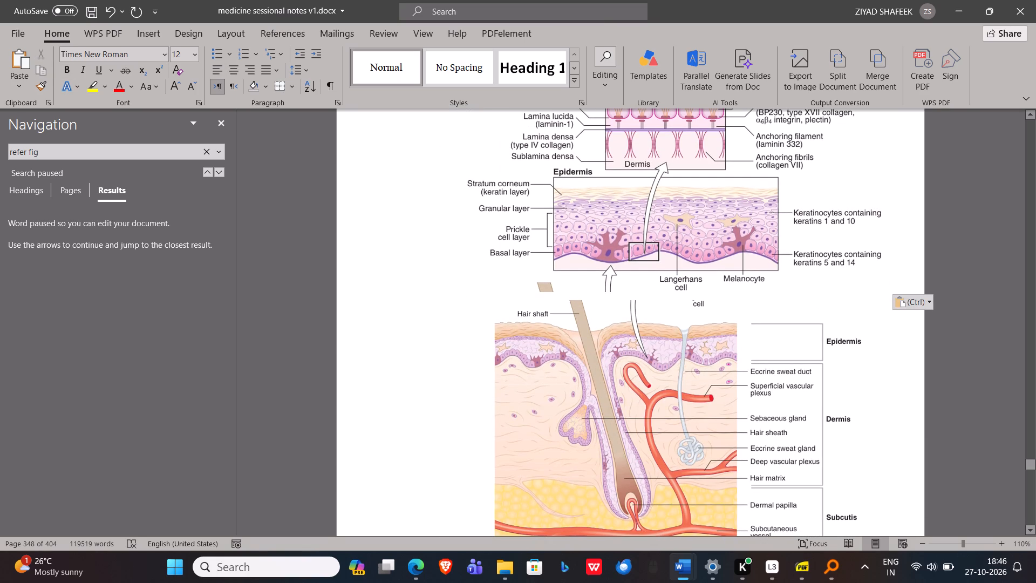
pyautogui.scroll(-3, 740, 345)
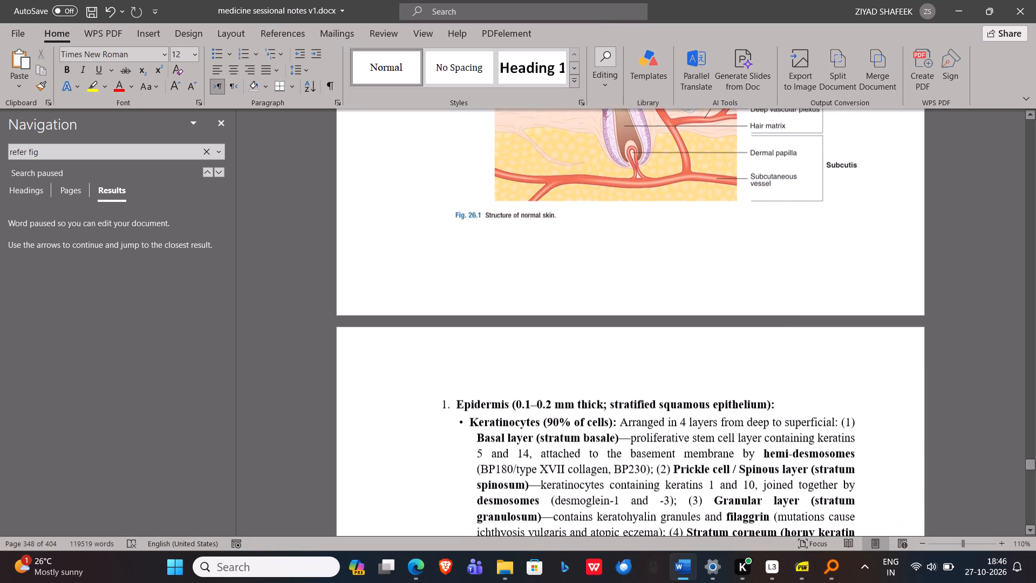
pyautogui.scroll(-6, 740, 345)
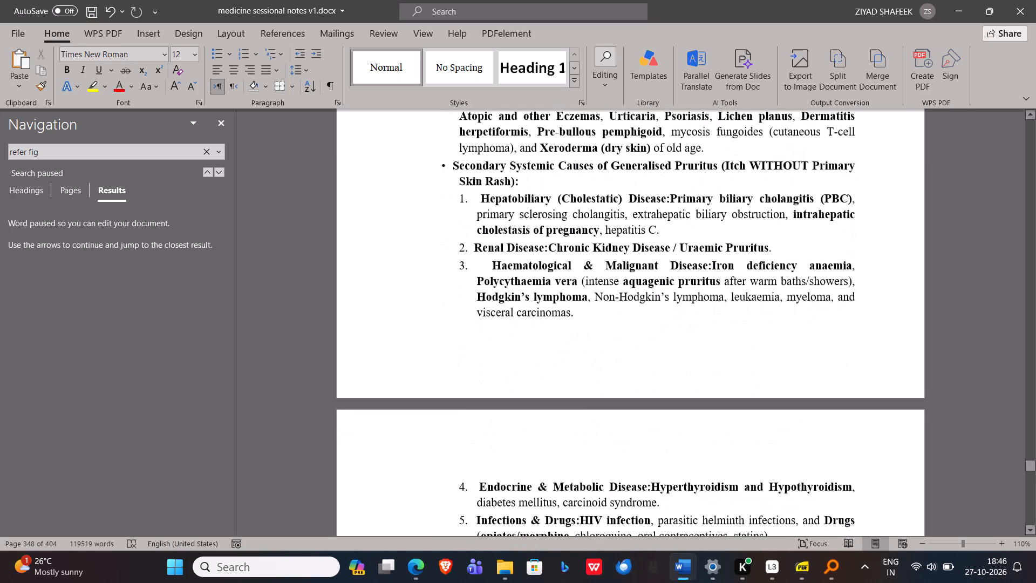
pyautogui.scroll(-4, 740, 345)
pyautogui.click(740, 345)
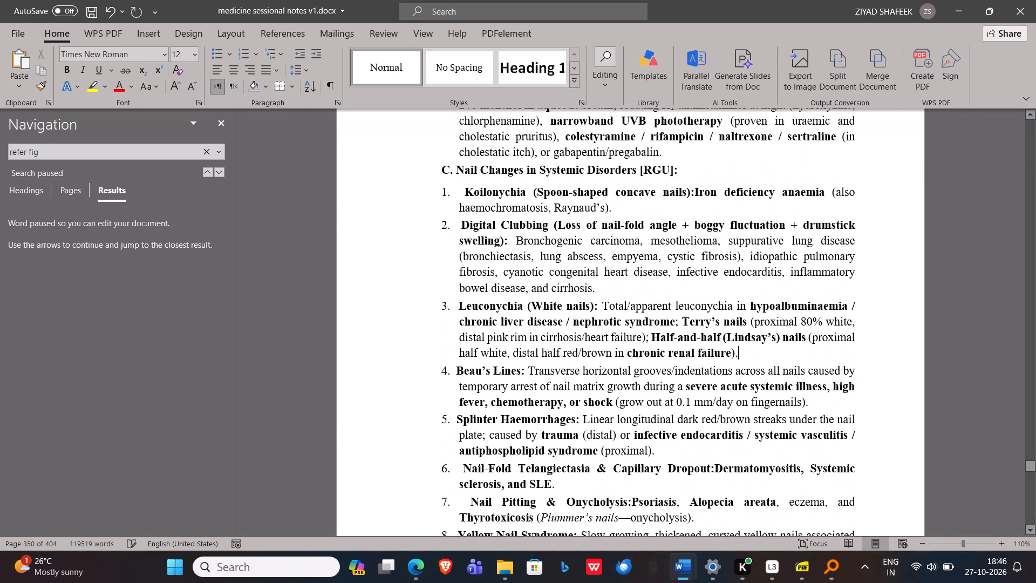
pyautogui.scroll(-1, 740, 345)
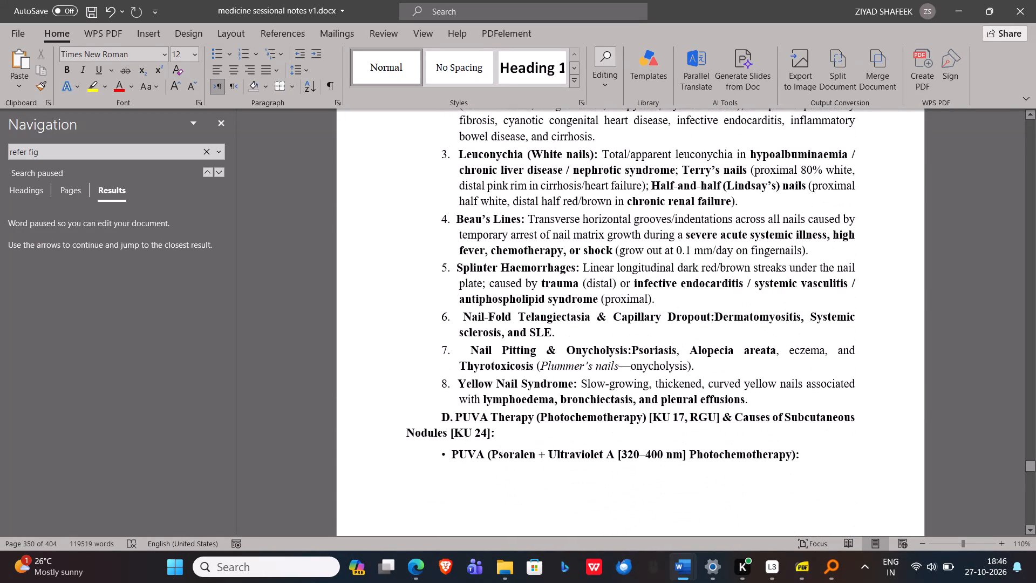
pyautogui.scroll(-3, 740, 345)
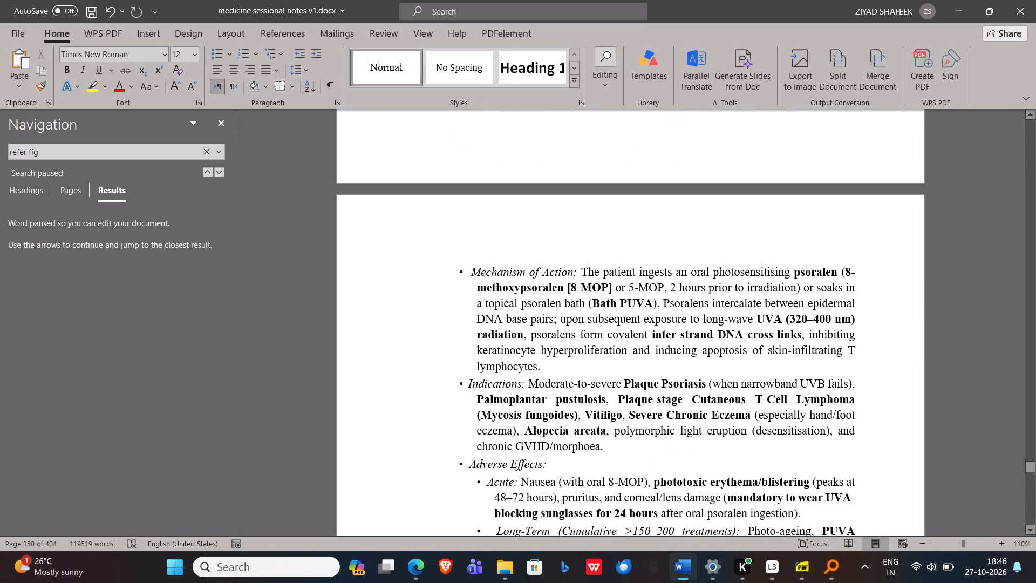
pyautogui.scroll(-5, 740, 345)
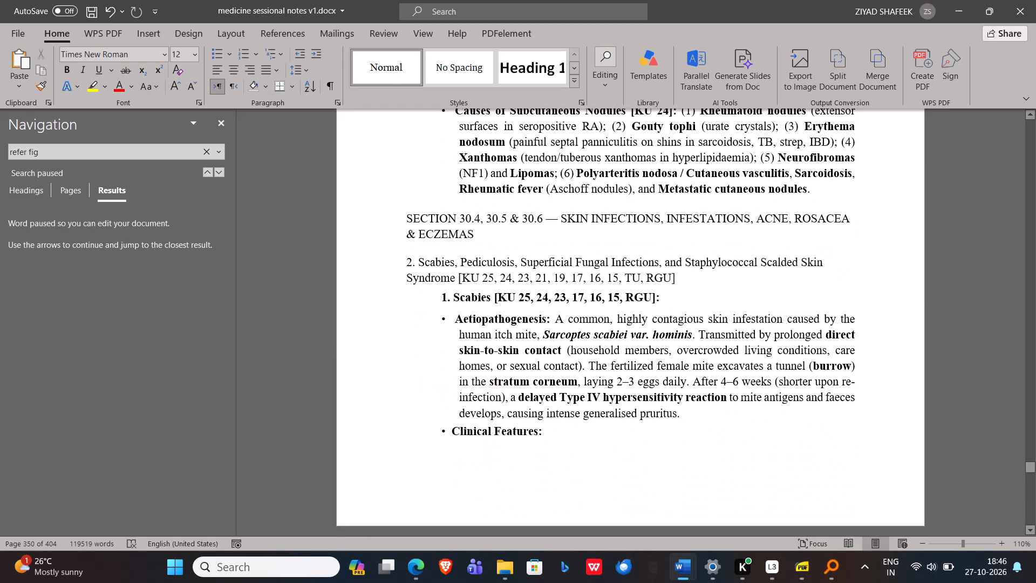
pyautogui.scroll(-7, 740, 345)
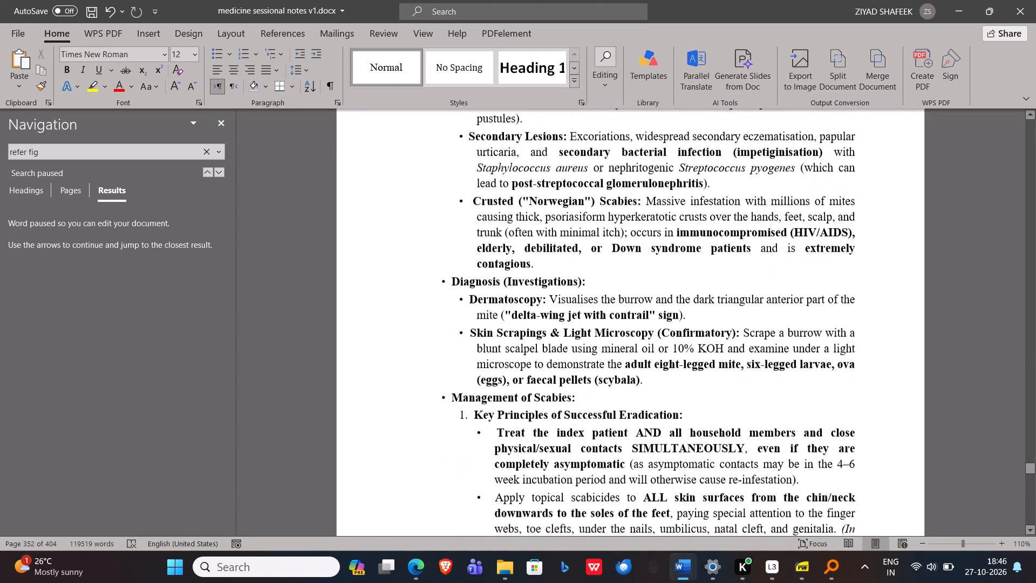
pyautogui.scroll(-2, 740, 345)
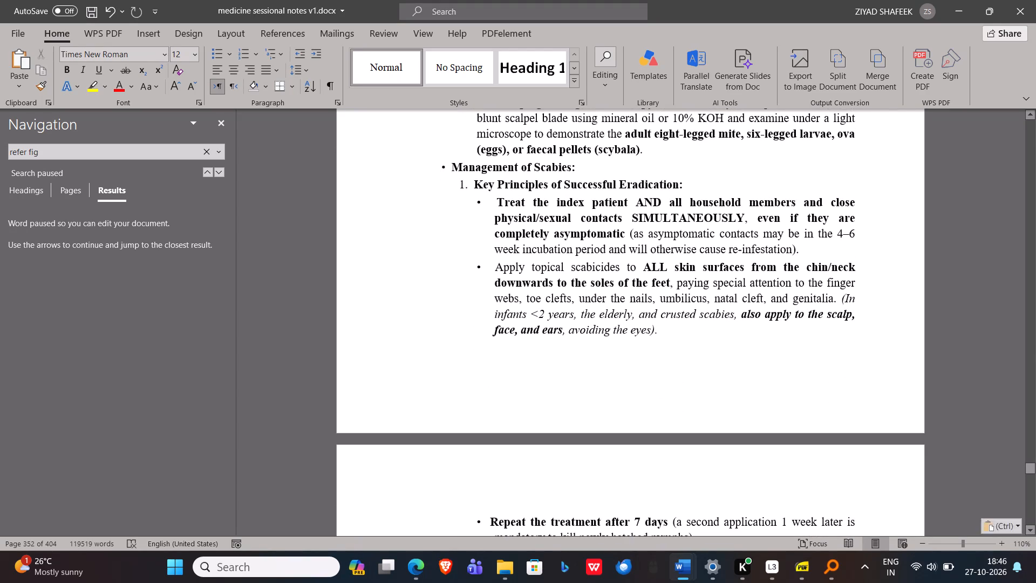
pyautogui.scroll(-3, 740, 345)
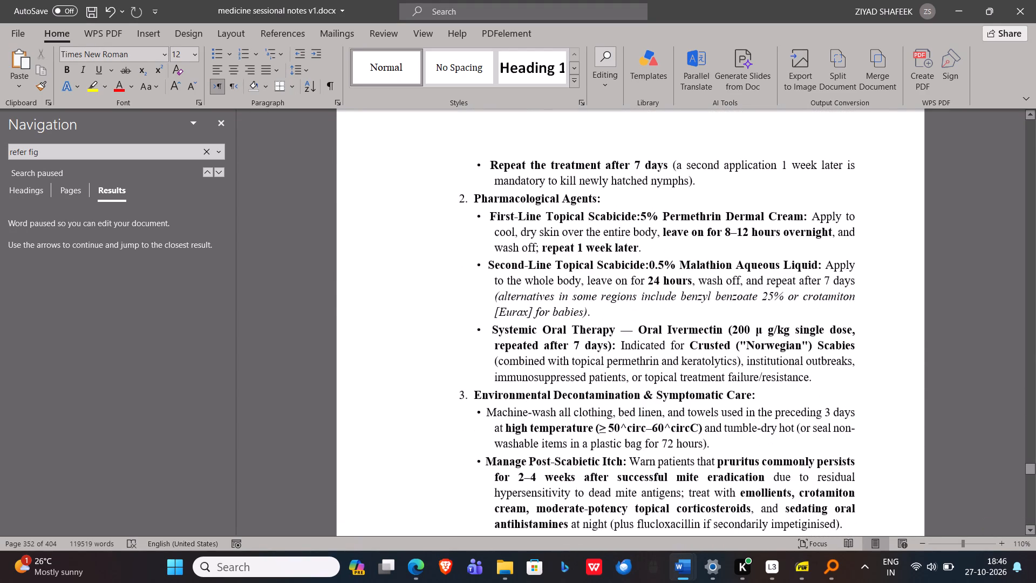
pyautogui.scroll(-4, 740, 345)
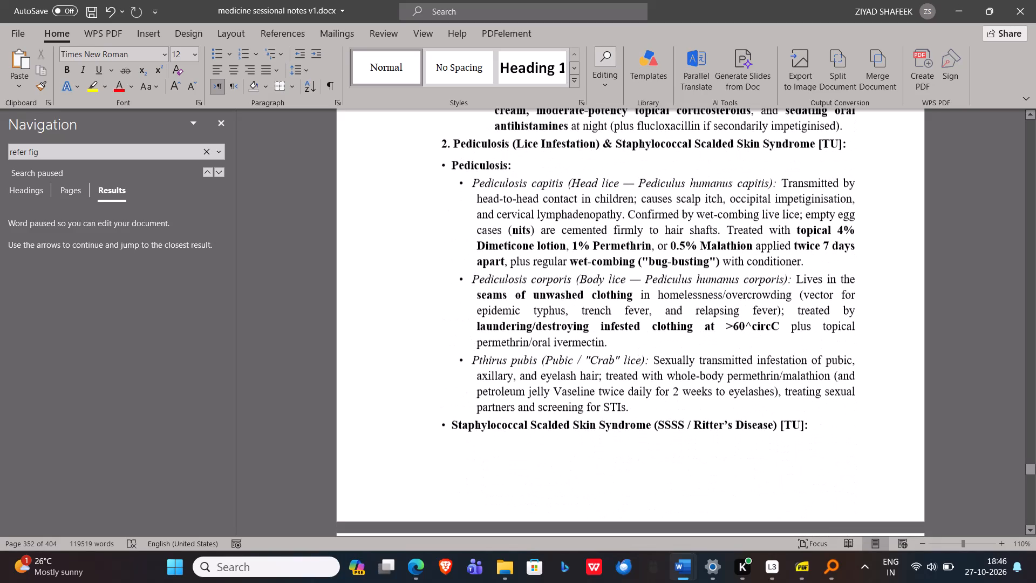
pyautogui.scroll(-1, 740, 345)
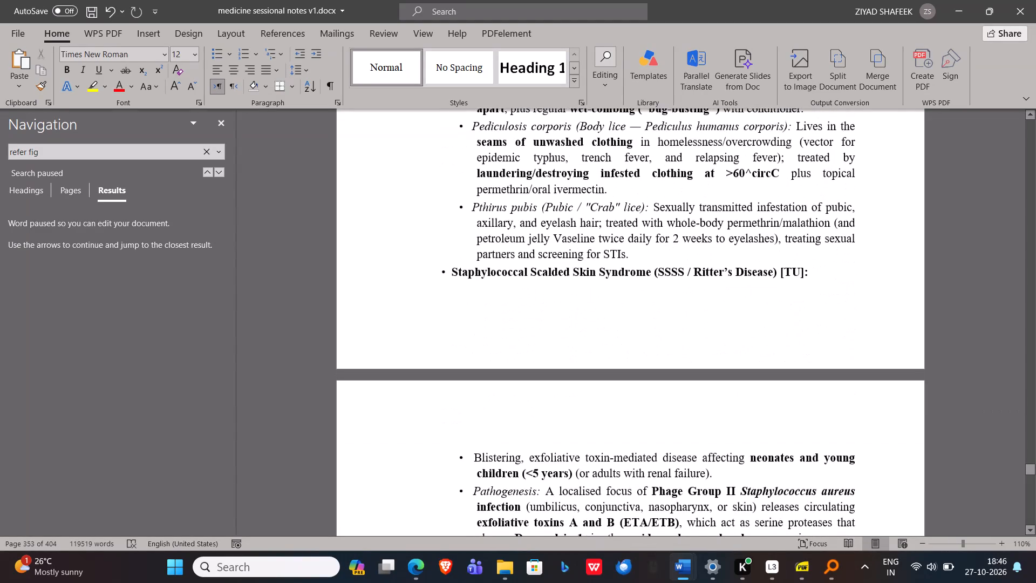
pyautogui.scroll(-4, 740, 345)
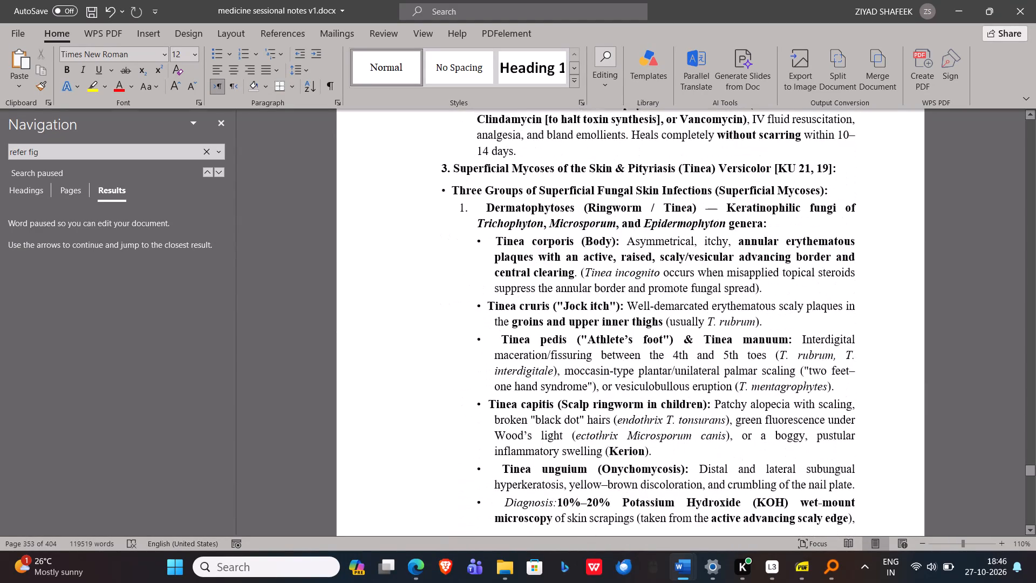
pyautogui.scroll(-13, 740, 345)
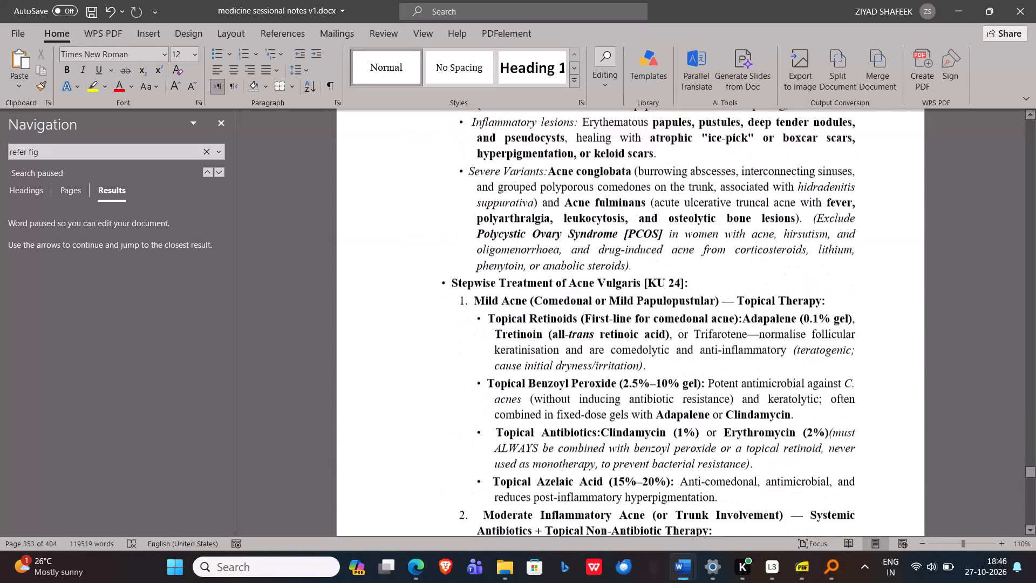
pyautogui.scroll(-2, 740, 345)
pyautogui.hotkey('ctrl', 'a')
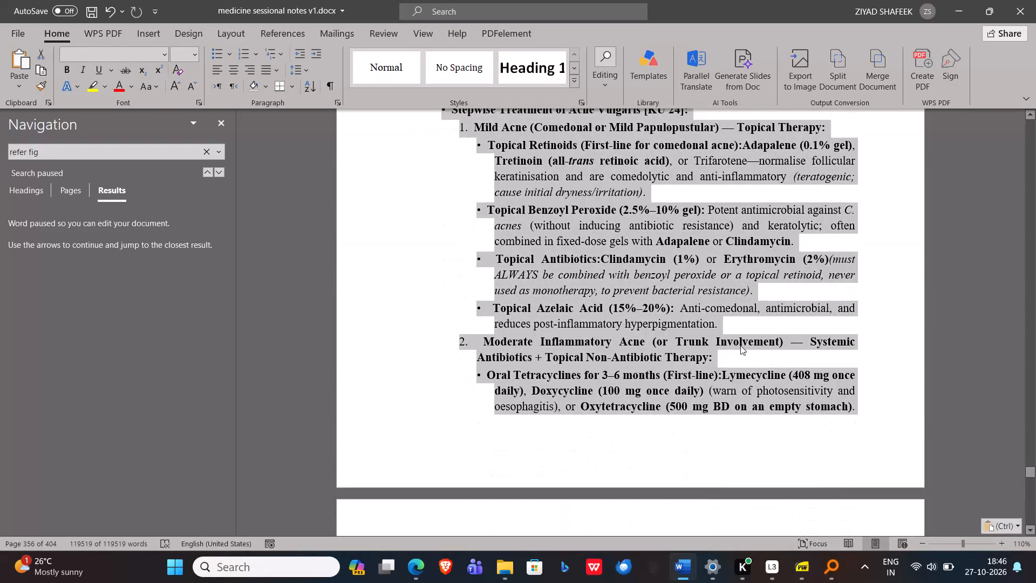
pyautogui.hotkey('ctrl', 'c')
pyautogui.scroll(-6, 740, 345)
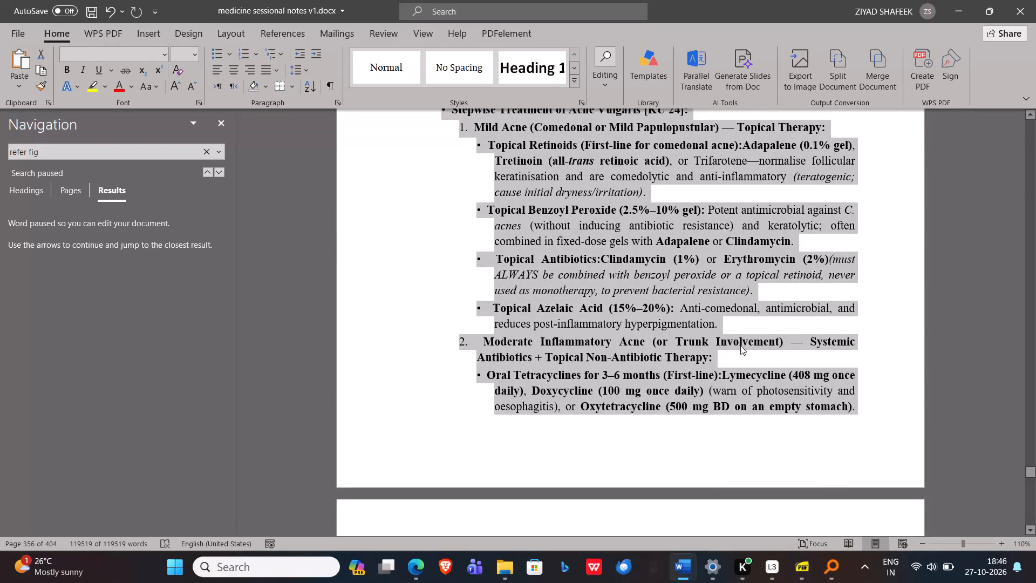
pyautogui.click(737, 387)
pyautogui.scroll(-12, 737, 387)
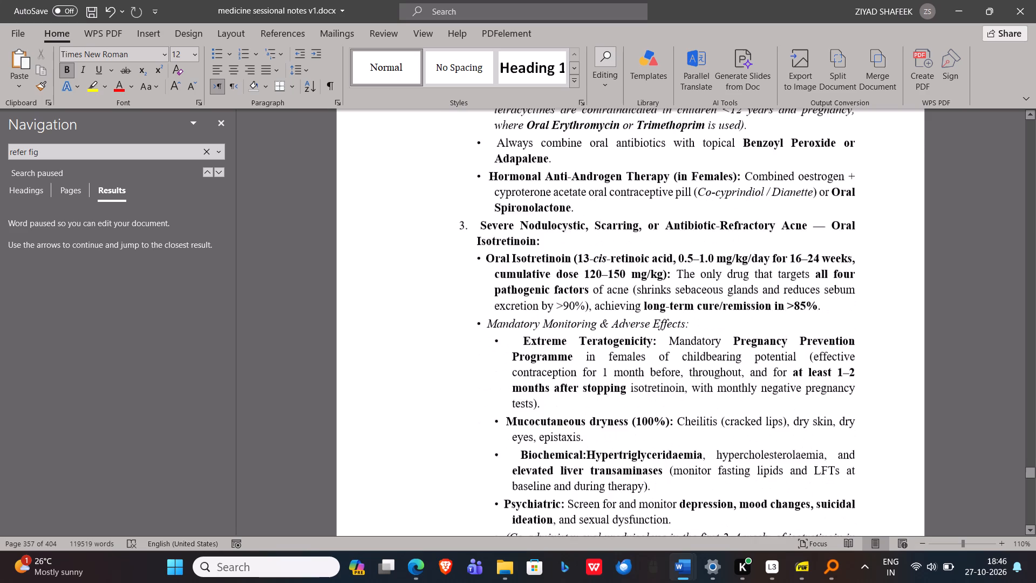
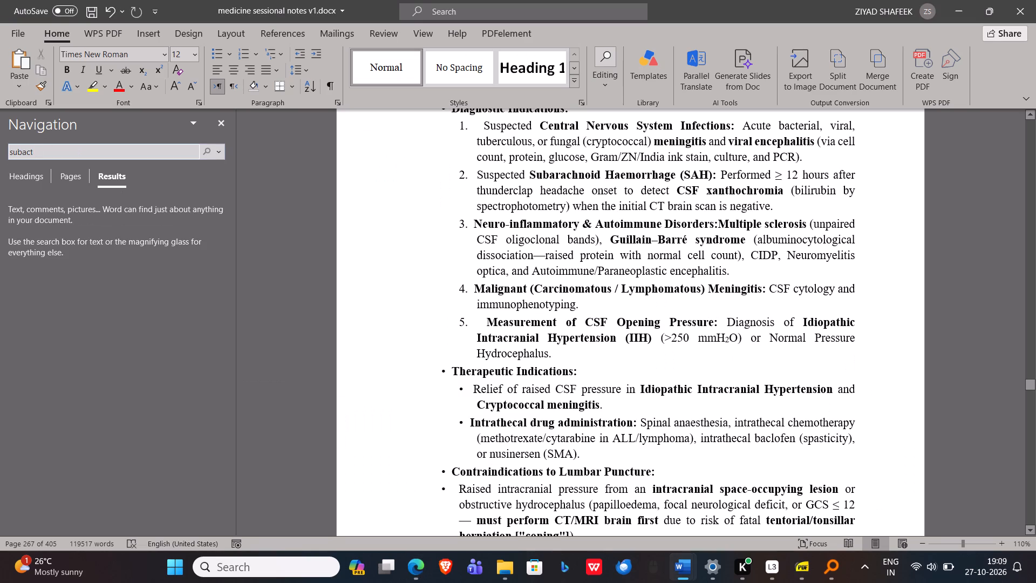
pyautogui.write('cut')
pyautogui.press('BackSpace')
pyautogui.press('BackSpace')
pyautogui.press('BackSpace')
pyautogui.write('ute degeneration')
pyautogui.press('Return')
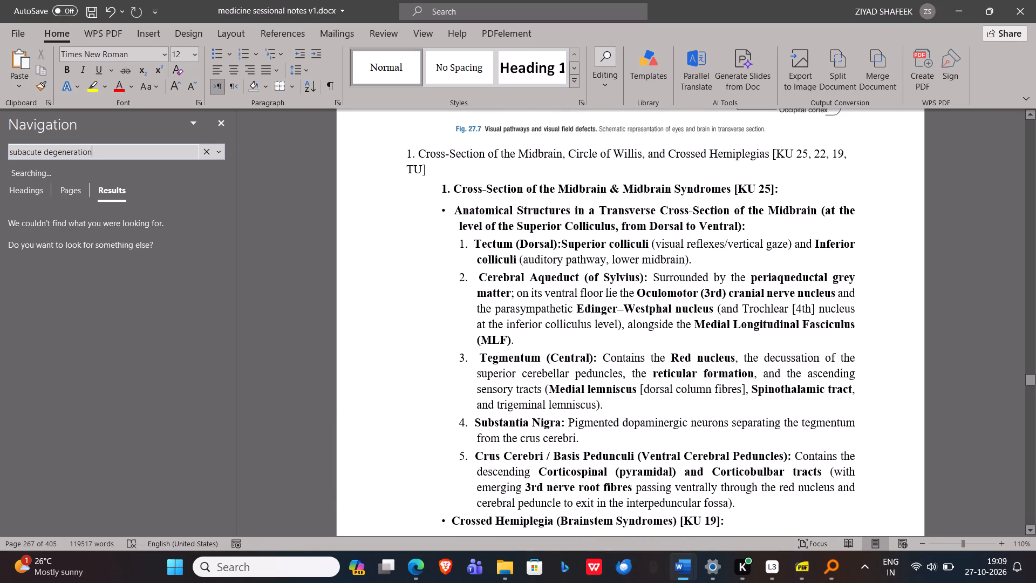
# Shorten the search term to "subacute" and search the notes again.
pyautogui.press('BackSpace')
pyautogui.press('BackSpace')
pyautogui.press('BackSpace')
pyautogui.press('BackSpace')
pyautogui.press('BackSpace')
pyautogui.press('BackSpace')
pyautogui.press('BackSpace')
pyautogui.press('BackSpace')
pyautogui.press('BackSpace')
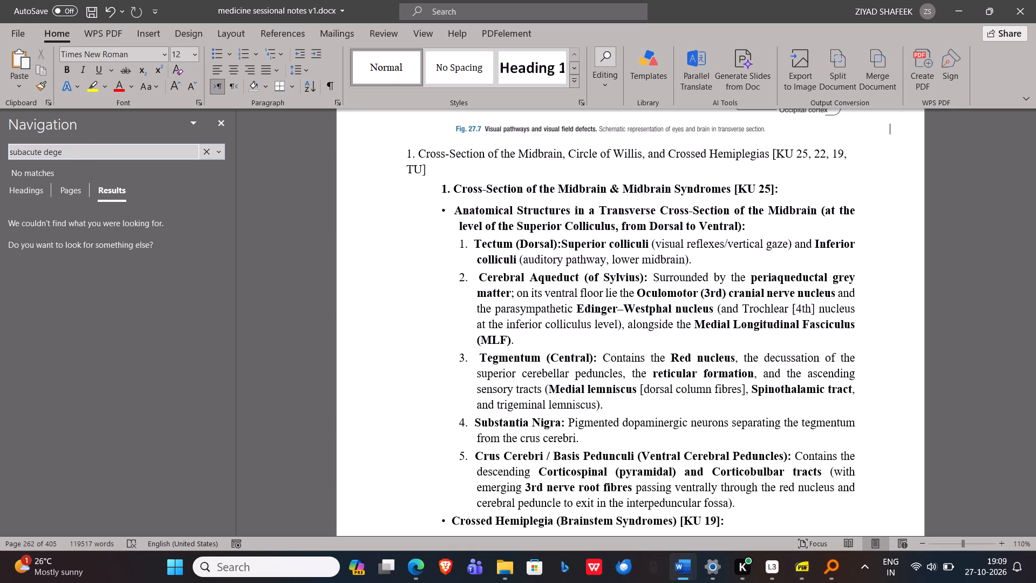
pyautogui.press('BackSpace')
pyautogui.press('BackSpace')
pyautogui.press('BackSpace')
pyautogui.press('BackSpace')
pyautogui.press('Return')
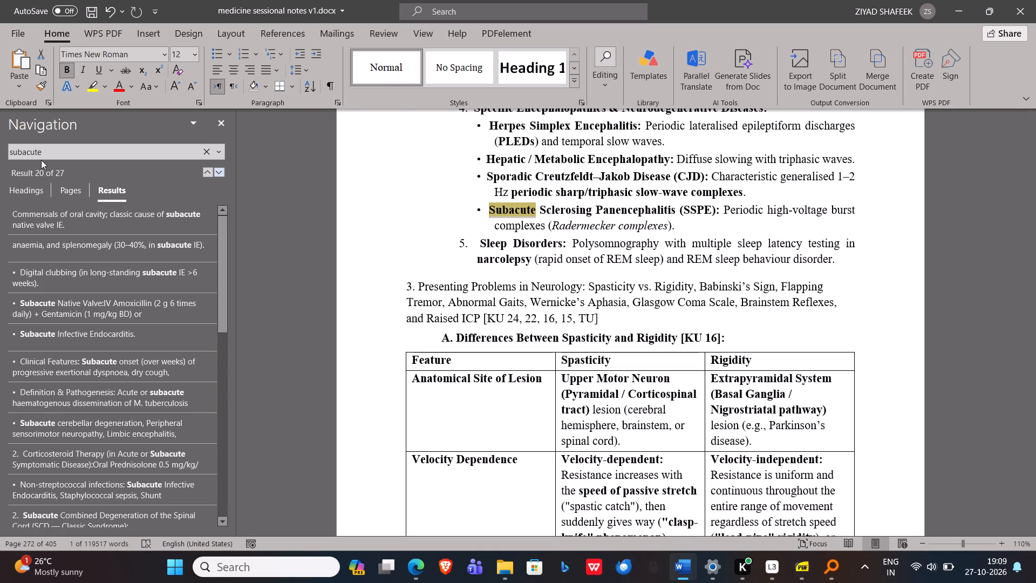
# Search the notes for "degeneration of spinal" and view the passage around the match.
pyautogui.click(53, 151)
pyautogui.click(53, 151)
pyautogui.press('d')
pyautogui.write('generation')
pyautogui.hotkey('ctrl', 'a')
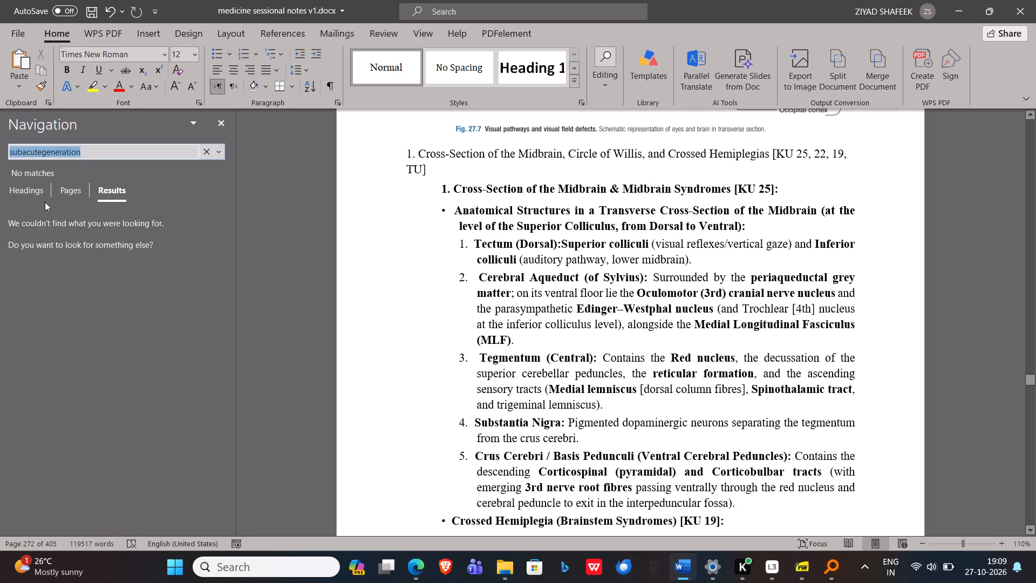
pyautogui.write('degeneration of spinal')
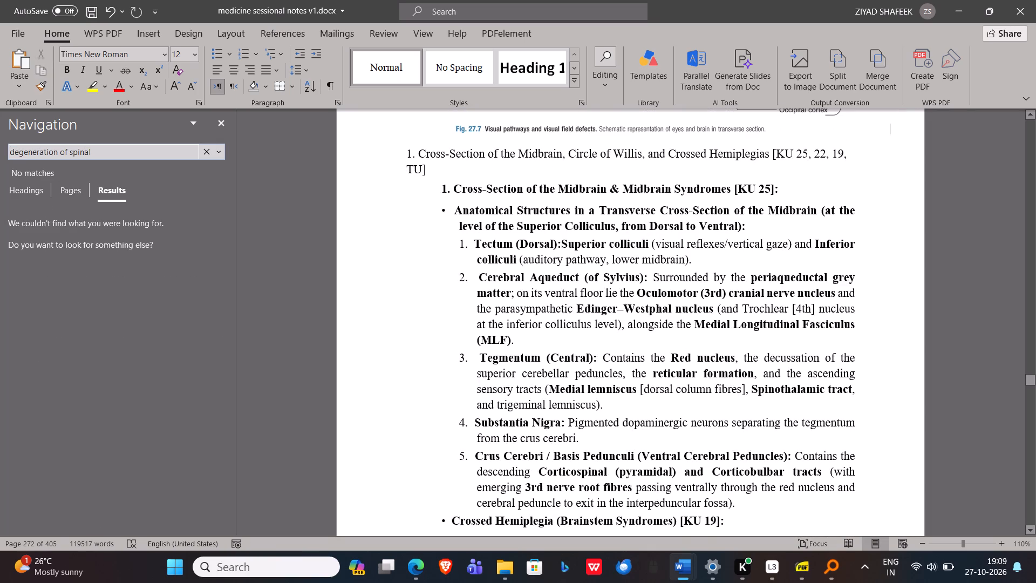
pyautogui.press('Return')
pyautogui.scroll(1, 674, 196)
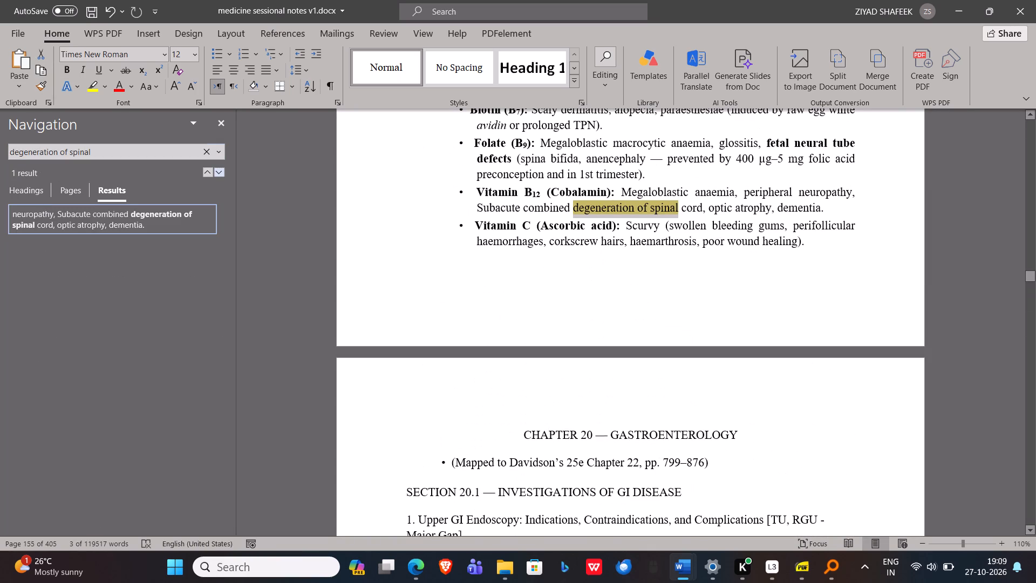
pyautogui.scroll(1, 674, 196)
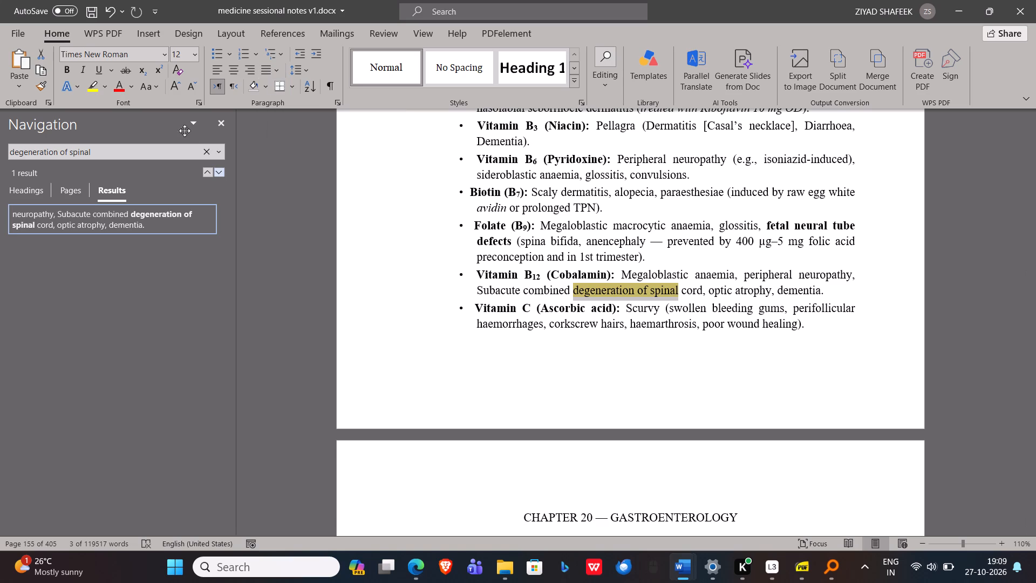
# Search the notes for "SCID".
pyautogui.click(192, 144)
pyautogui.click(178, 148)
pyautogui.write('SCID')
pyautogui.hotkey('shift', 'Return')
pyautogui.press('Return')
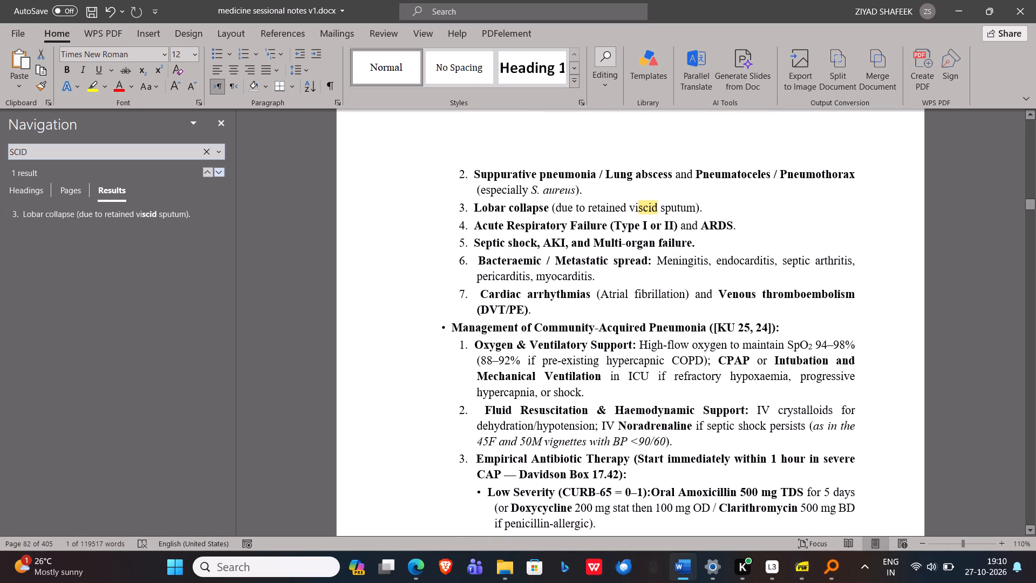
# Search the notes for "spinal cord" and go to the Subacute Combined Degeneration of the Spinal Cord heading.
pyautogui.click(142, 153)
pyautogui.write('spinal cord')
pyautogui.press('Return')
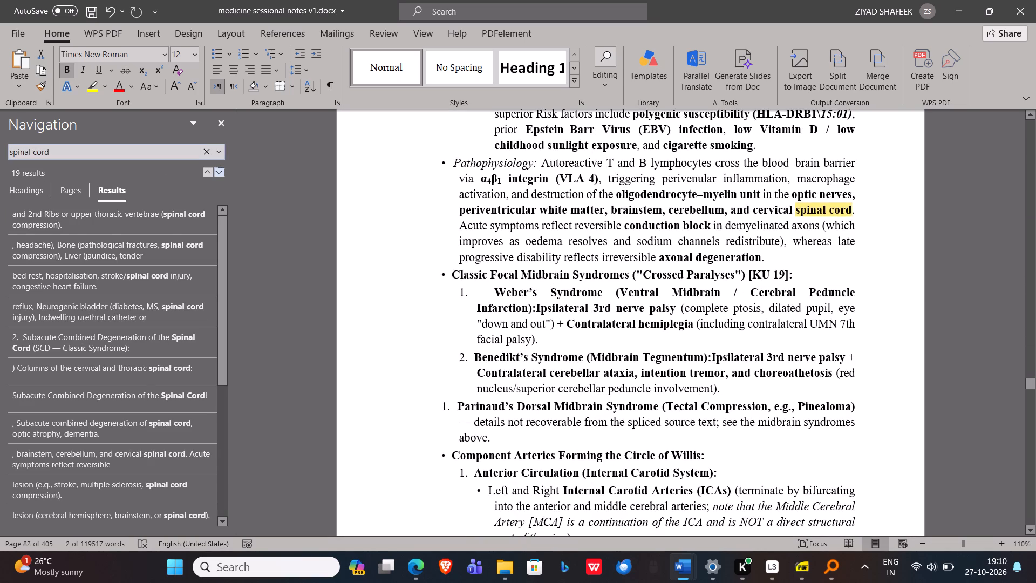
pyautogui.scroll(-1, 141, 377)
pyautogui.scroll(1, 141, 377)
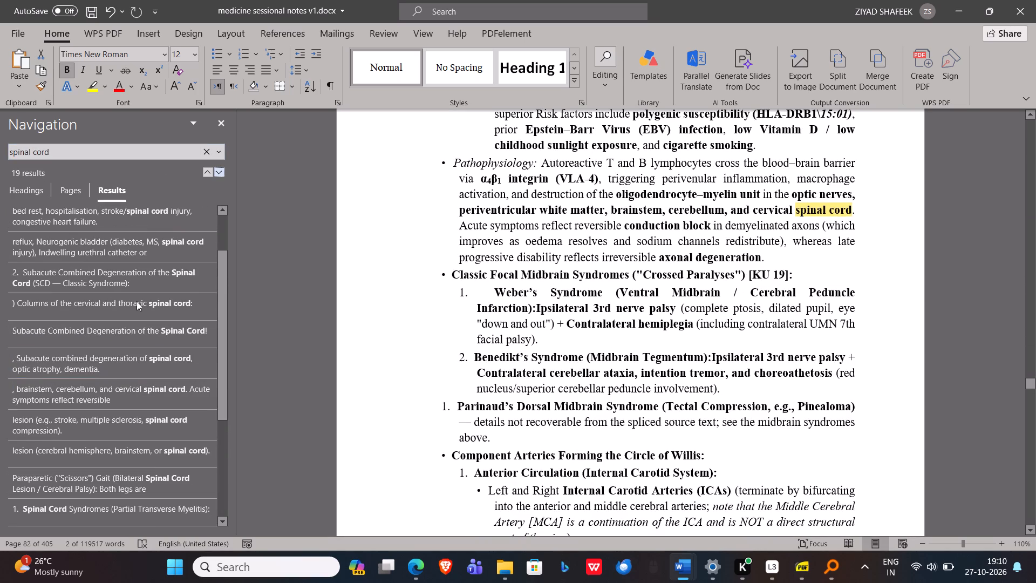
pyautogui.click(141, 301)
pyautogui.click(157, 284)
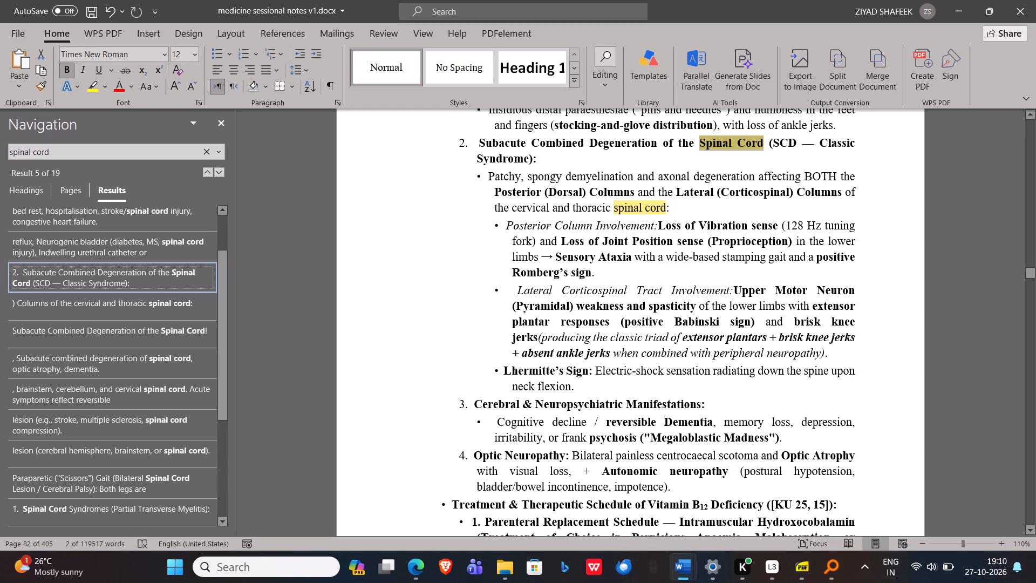
# Paste the snipped Fig. 27.6 on a new line below the Subacute Combined Degeneration of the Spinal Cord heading.
pyautogui.click(670, 158)
pyautogui.press('Return')
pyautogui.hotkey('ctrl', 'v')
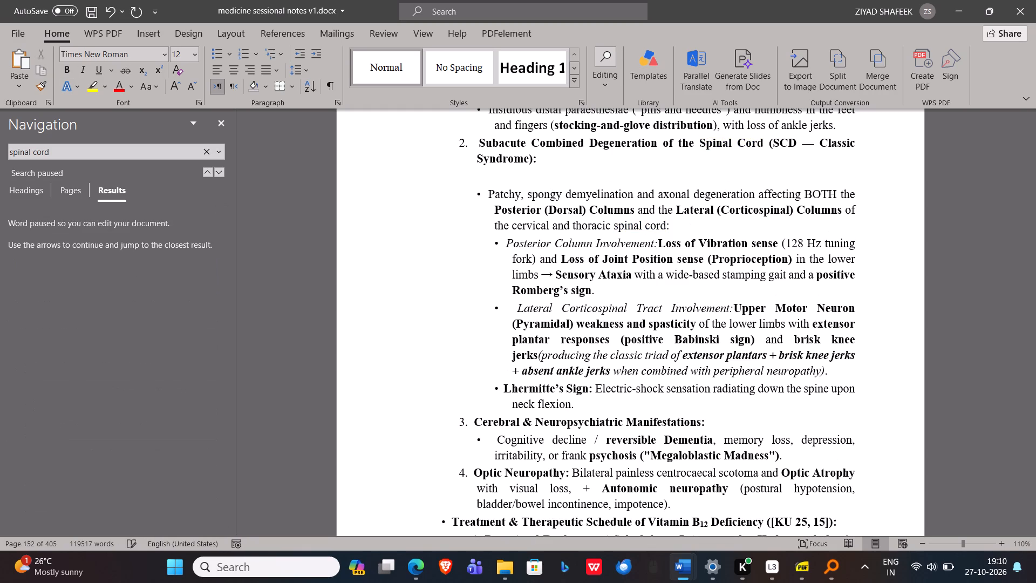
pyautogui.click(699, 377)
# Check the spinal cord figure list in Google AI Studio and search the Word notes for "27.11".
pyautogui.hotkey('alt', 'Tab')
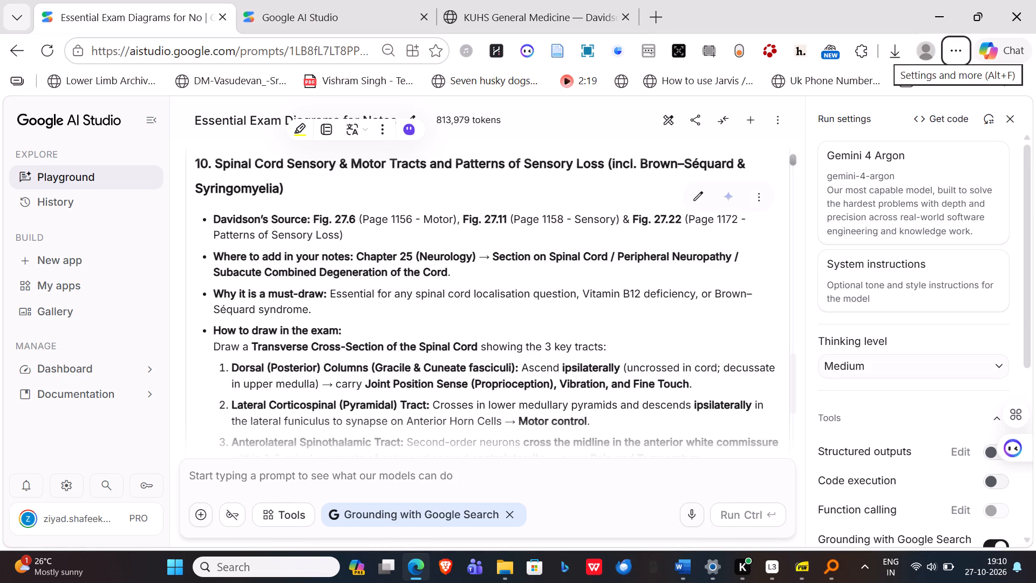
pyautogui.hotkey('alt', 'Tab')
pyautogui.click(507, 294)
pyautogui.hotkey('ctrl', 'f')
pyautogui.write('27.11')
pyautogui.press('Return')
pyautogui.press('Return')
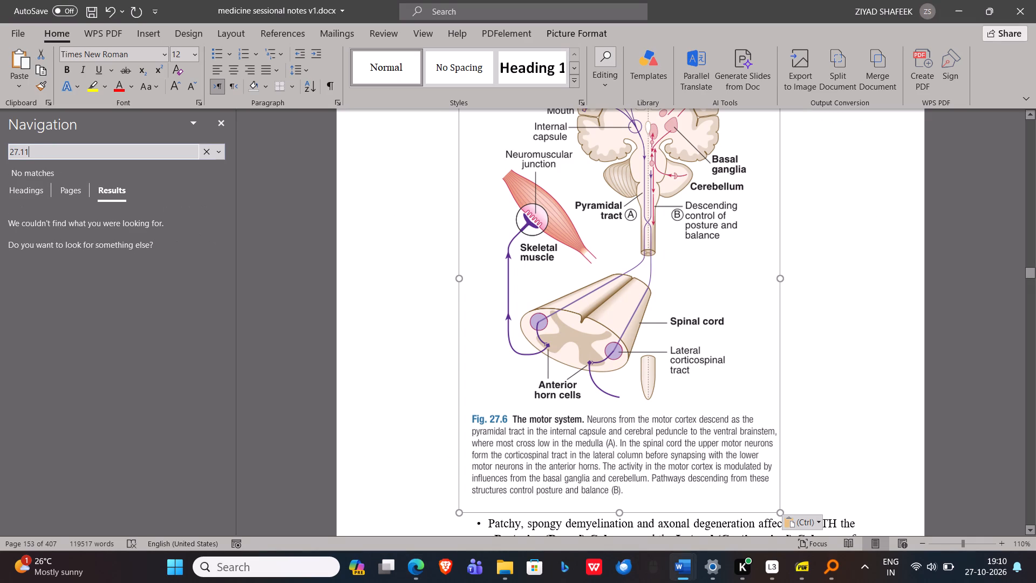
# Switch to the Davidson's PDF and search for "27.11" until the somatic sensory pathways figure on book page 1158 is reached.
pyautogui.hotkey('alt', 'Tab')
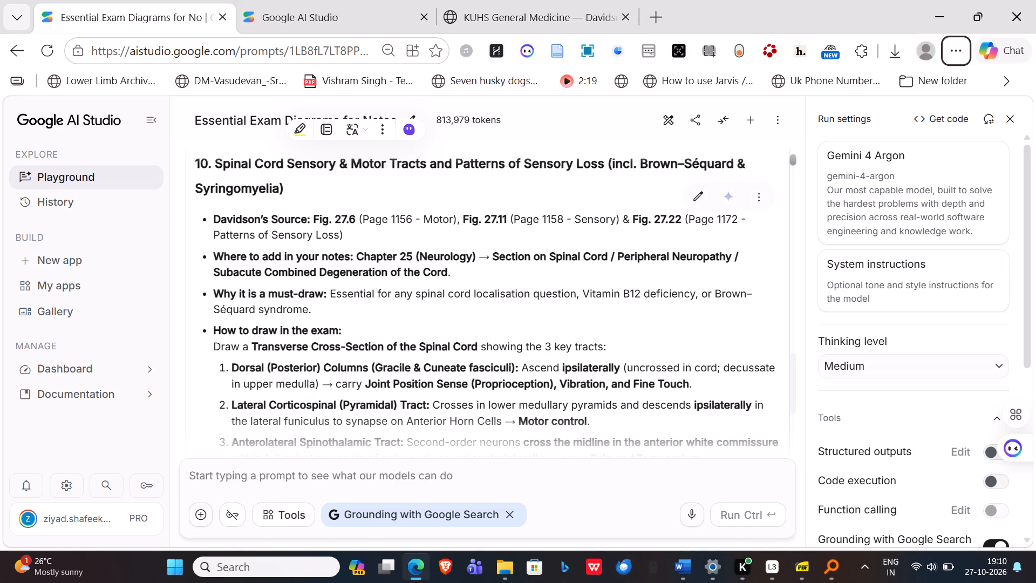
pyautogui.hotkey('alt', 'Tab')
pyautogui.hotkey('alt', 'Tab')
pyautogui.hotkey('ctrl', 'f')
pyautogui.write('f2')
pyautogui.press('BackSpace')
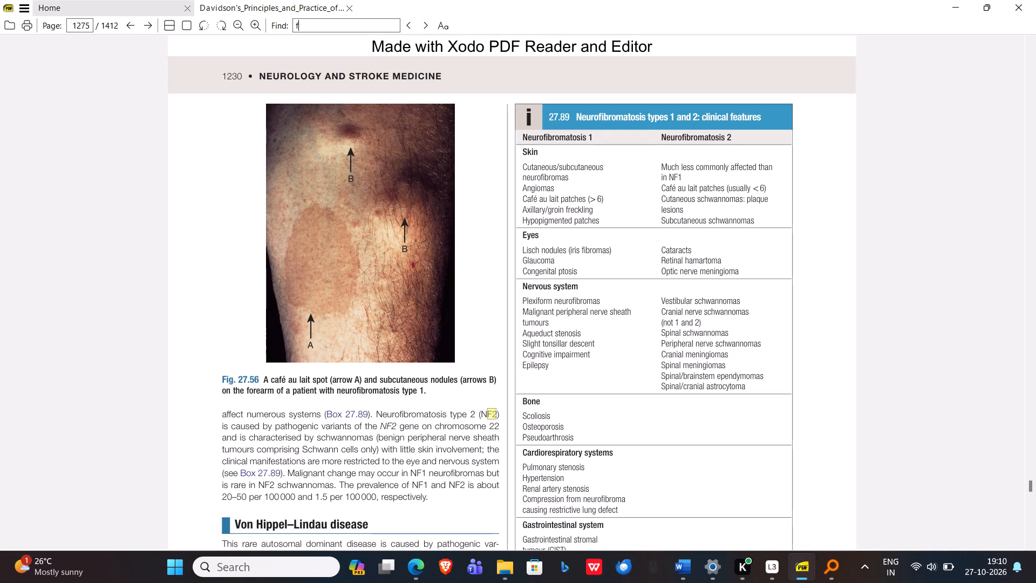
pyautogui.press('BackSpace')
pyautogui.write('27.11')
pyautogui.press('Return')
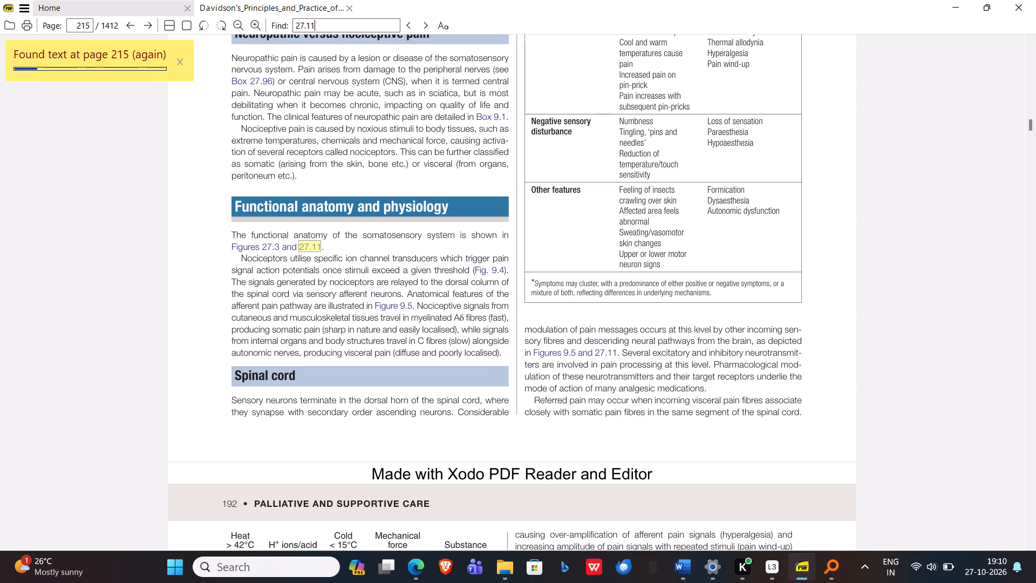
pyautogui.press('Return')
pyautogui.press('Return')
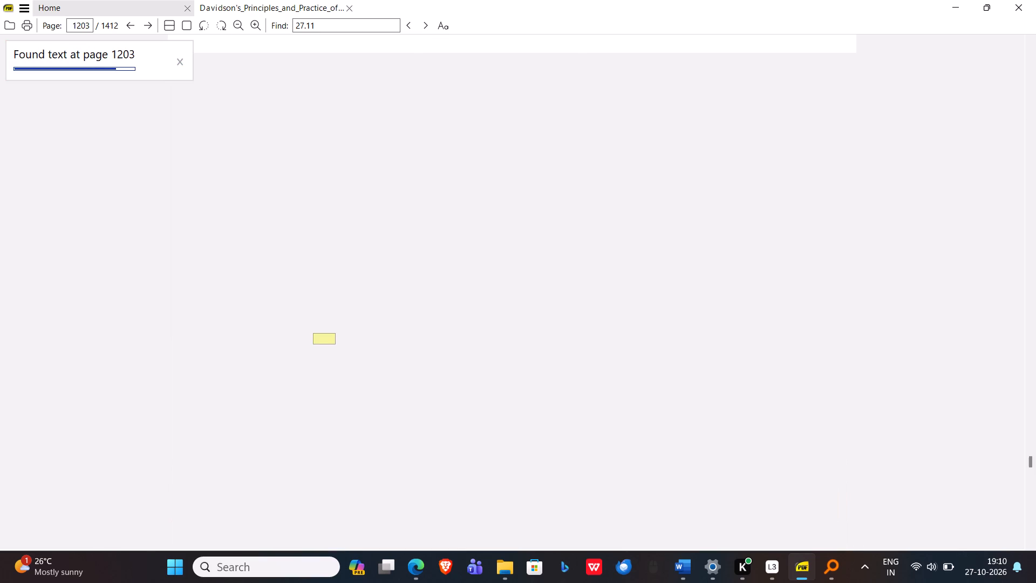
pyautogui.scroll(-1, 507, 294)
pyautogui.scroll(1, 612, 307)
# Snip Fig. 27.11, the main somatic sensory pathways, including its caption.
pyautogui.press('shift+super+s')
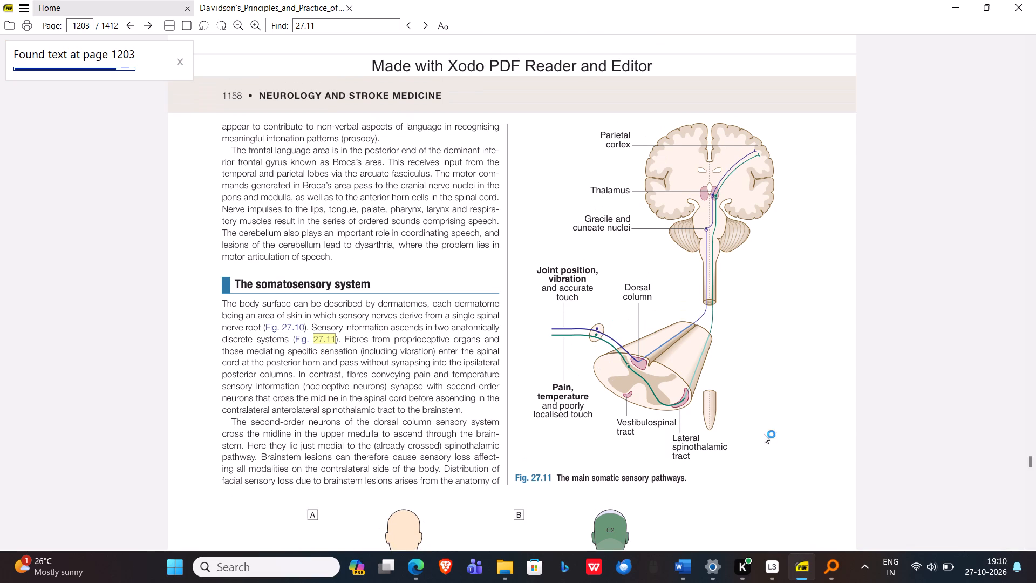
pyautogui.moveTo(795, 492); pyautogui.dragTo(530, 120)
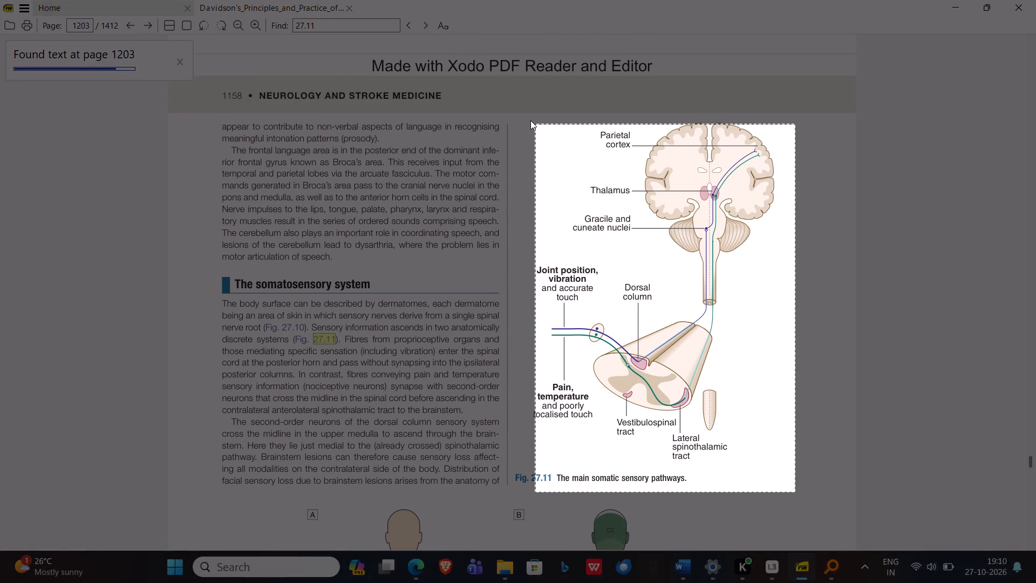
pyautogui.moveTo(530, 120); pyautogui.dragTo(513, 114)
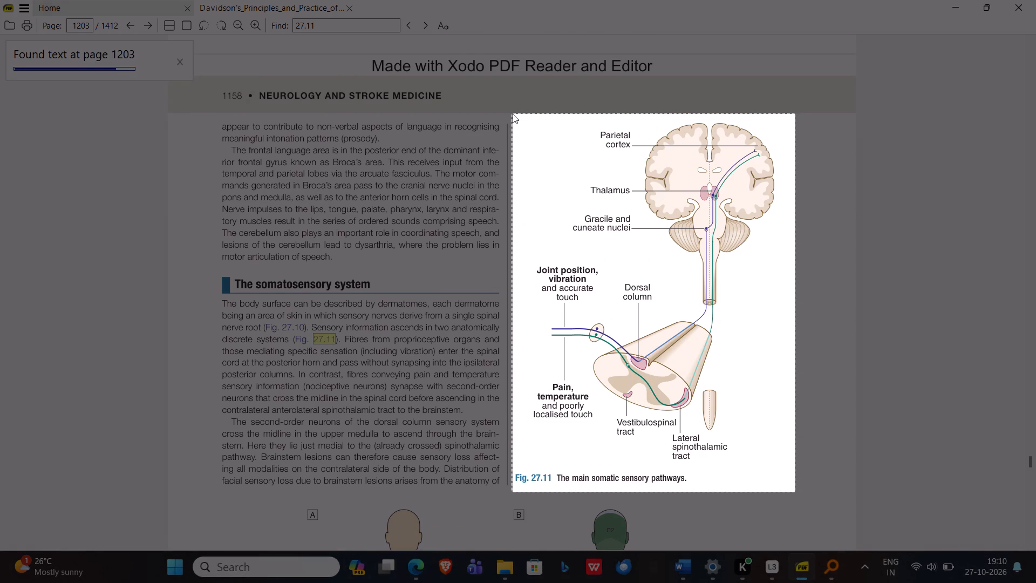
pyautogui.moveTo(513, 114); pyautogui.dragTo(513, 116)
# Search the Word notes for "27.11" again and recheck the spinal cord figure entry in Google AI Studio.
pyautogui.hotkey('alt', 'Tab')
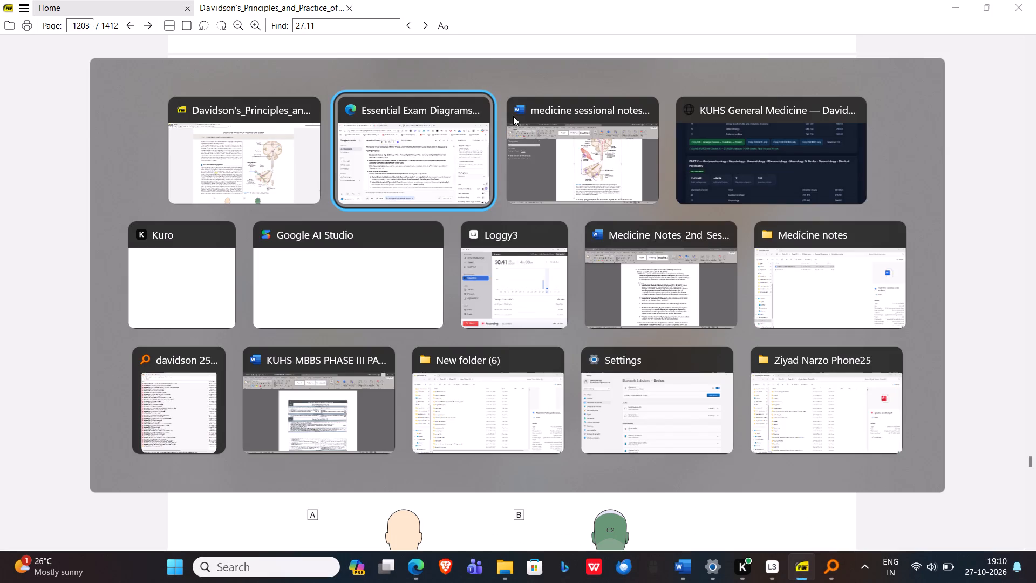
pyautogui.hotkey('alt', 'Tab')
pyautogui.click(396, 292)
pyautogui.hotkey('ctrl', 'f')
pyautogui.press('Return')
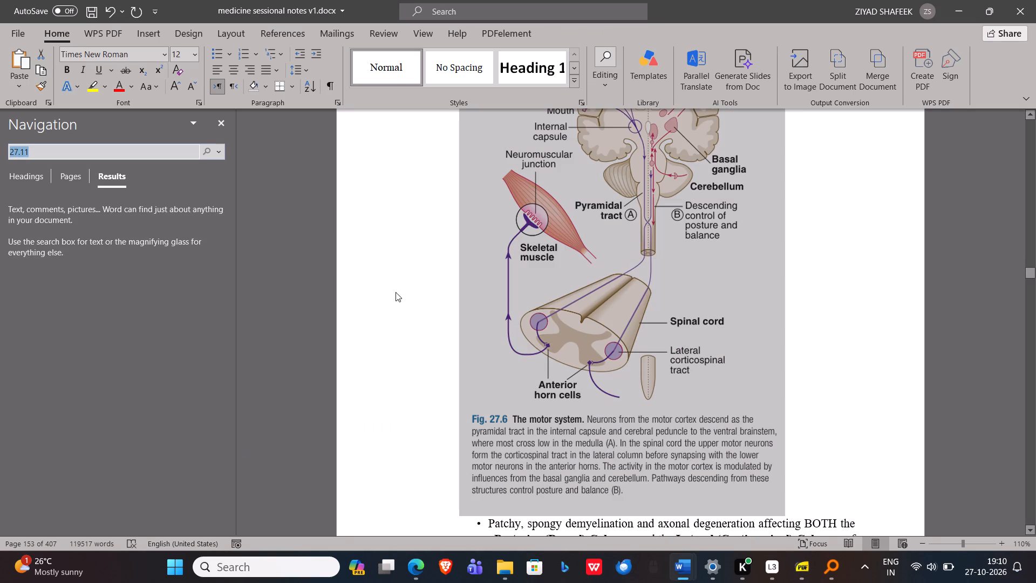
pyautogui.hotkey('alt', 'Tab')
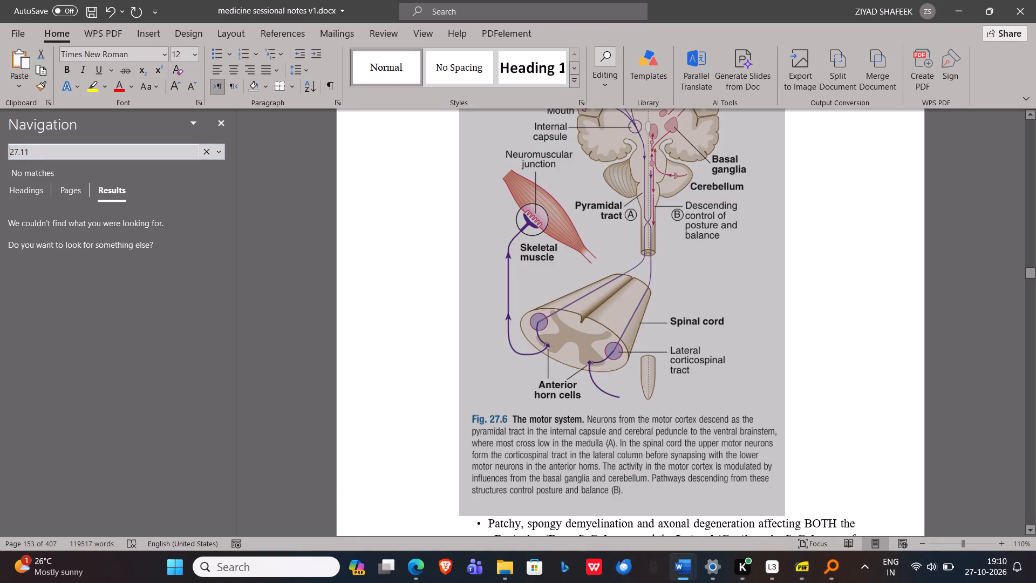
pyautogui.hotkey('alt', 'Tab')
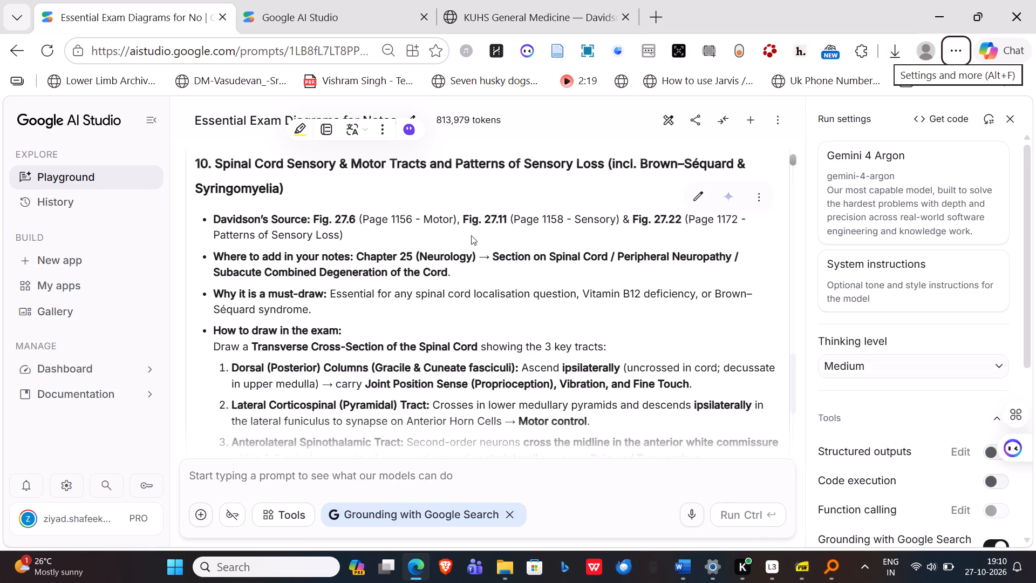
pyautogui.hotkey('alt', 'Tab')
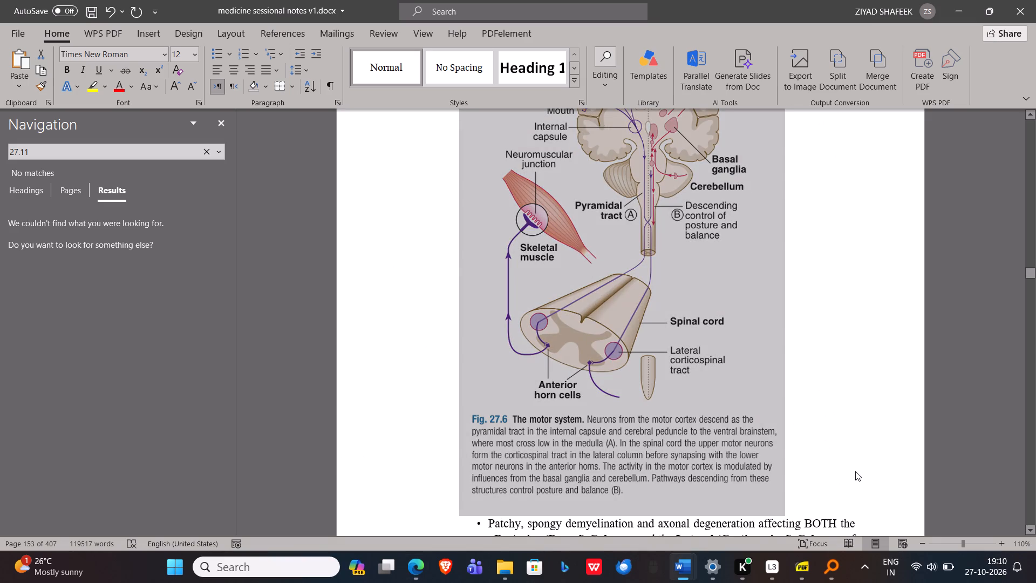
# Paste the snipped Fig. 27.11 on a new line below Fig. 27.6 in the medicine sessional notes.
pyautogui.click(855, 472)
pyautogui.click(855, 472)
pyautogui.press('Return')
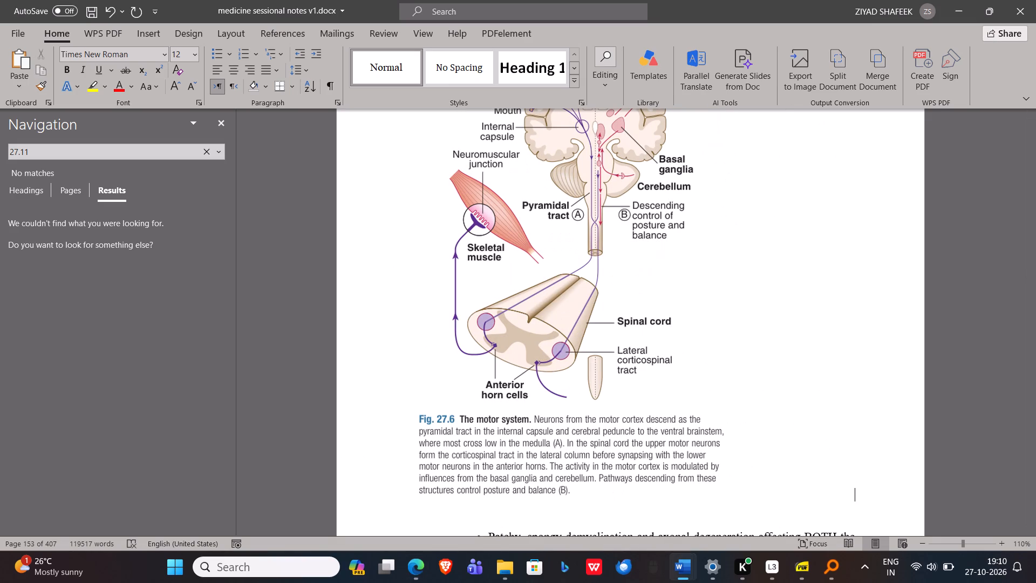
pyautogui.press('BackSpace')
pyautogui.press('BackSpace')
pyautogui.press('Return')
pyautogui.press('Return')
pyautogui.press('Return')
pyautogui.press('BackSpace')
pyautogui.press('Return')
pyautogui.press('Return')
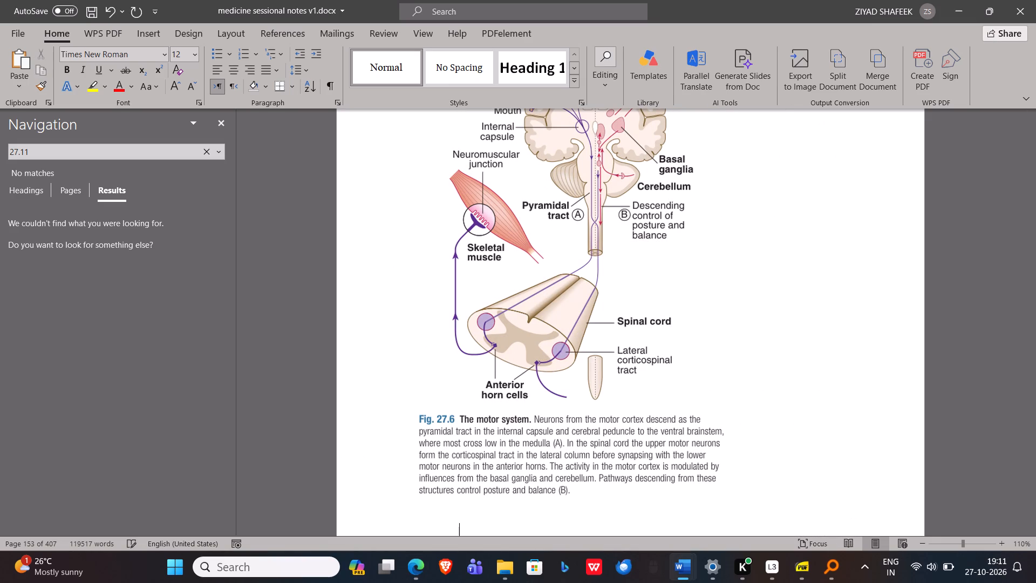
pyautogui.scroll(-1, 855, 472)
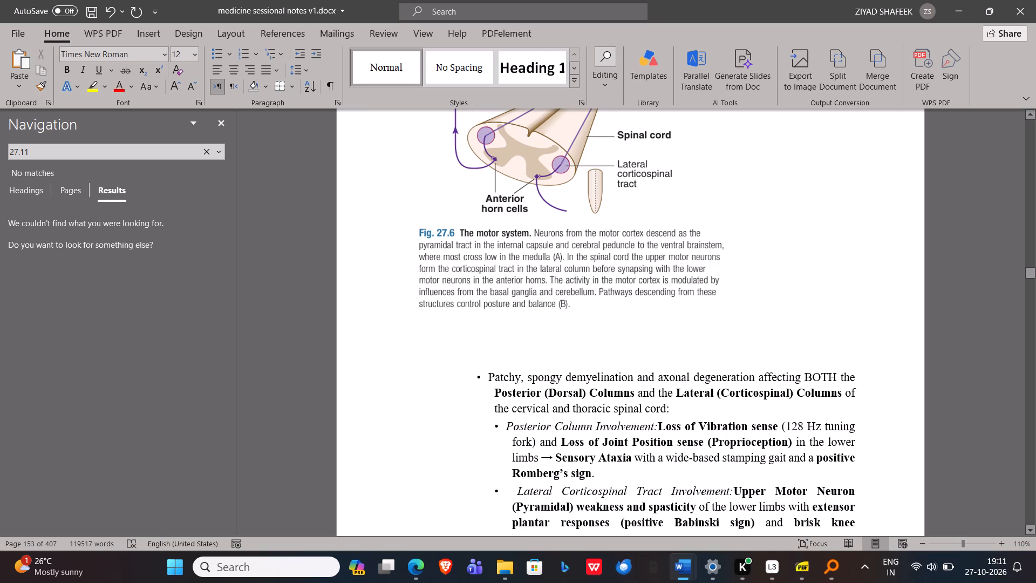
pyautogui.press('BackSpace')
pyautogui.press('Return')
pyautogui.hotkey('ctrl', 'v')
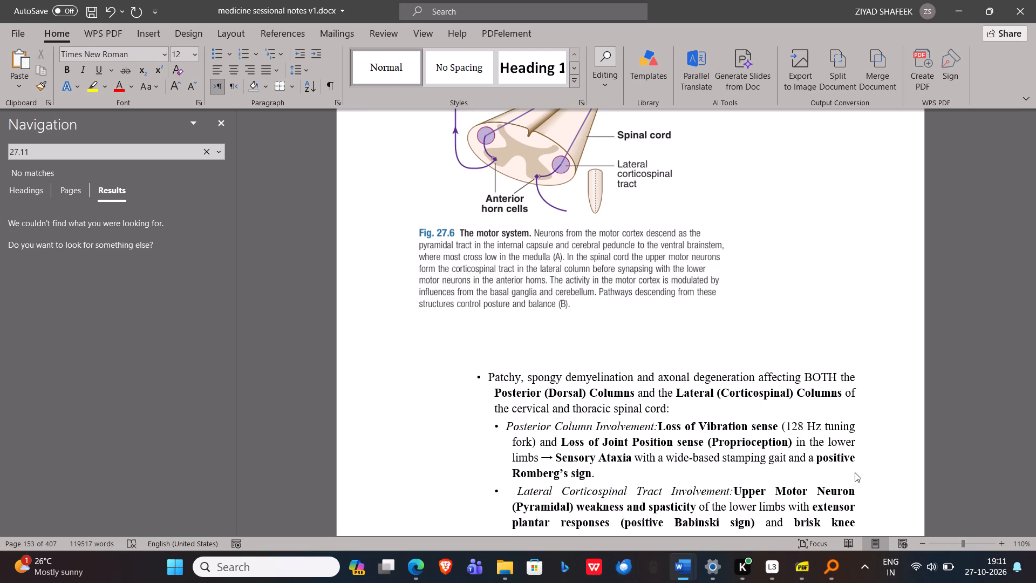
# Look through the notes from the vitamin B12 deficiency section to the start of Chapter 20 on gastroenterology.
pyautogui.scroll(-6, 744, 430)
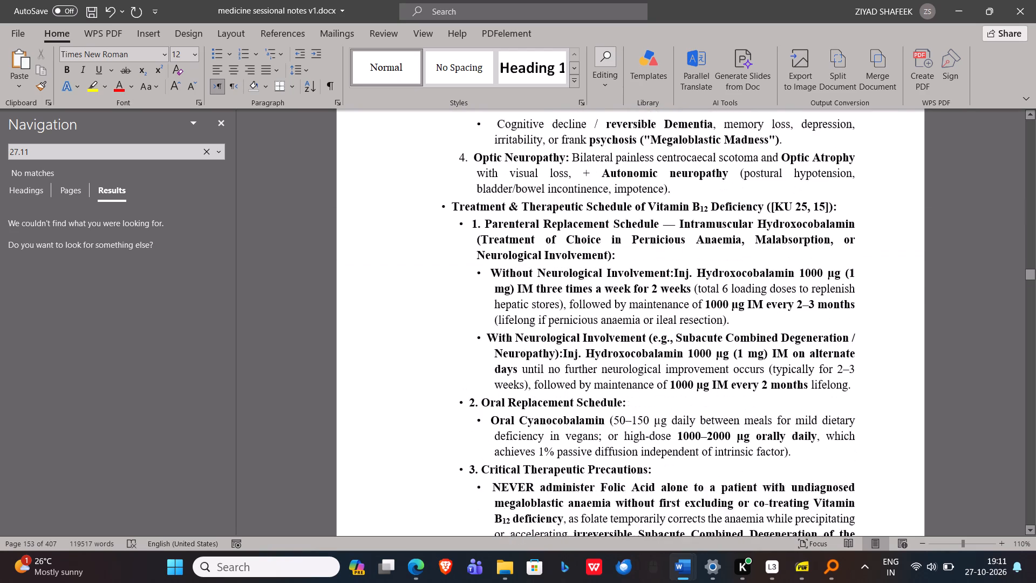
pyautogui.scroll(2, 744, 430)
pyautogui.scroll(2, 444, 233)
pyautogui.scroll(-5, 444, 233)
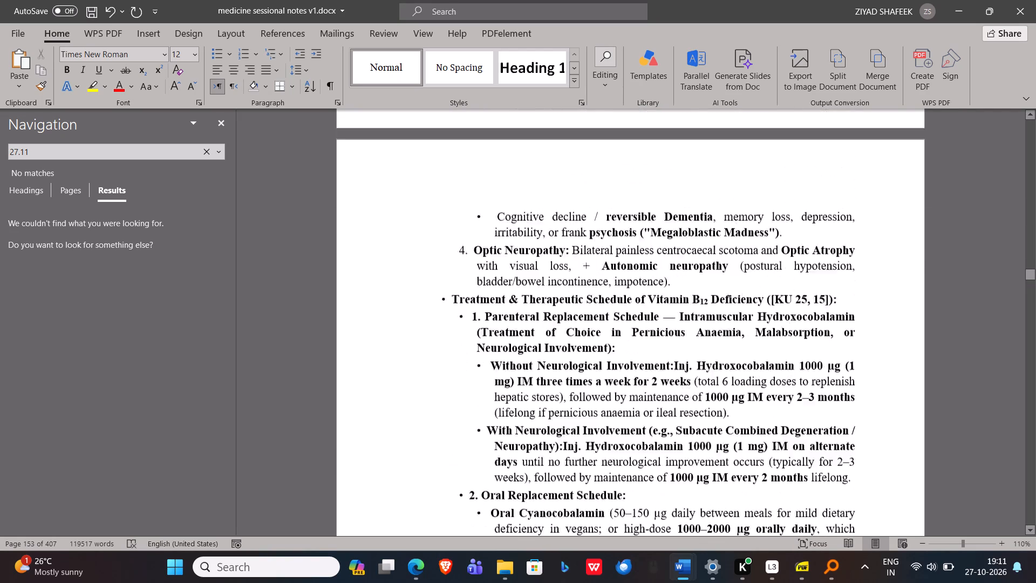
pyautogui.scroll(-20, 444, 233)
pyautogui.scroll(-3, 444, 233)
pyautogui.scroll(2, 444, 233)
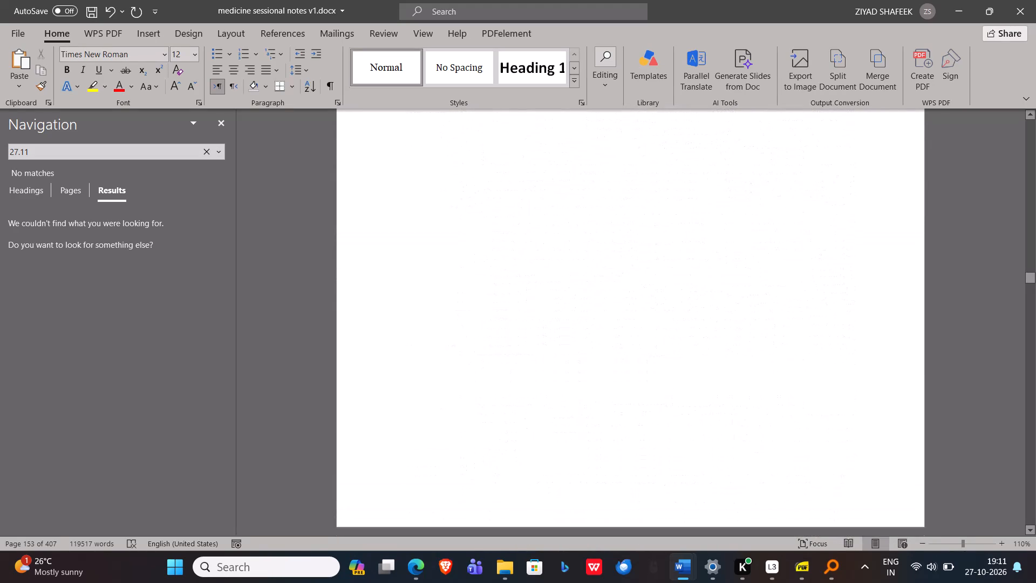
pyautogui.scroll(6, 444, 233)
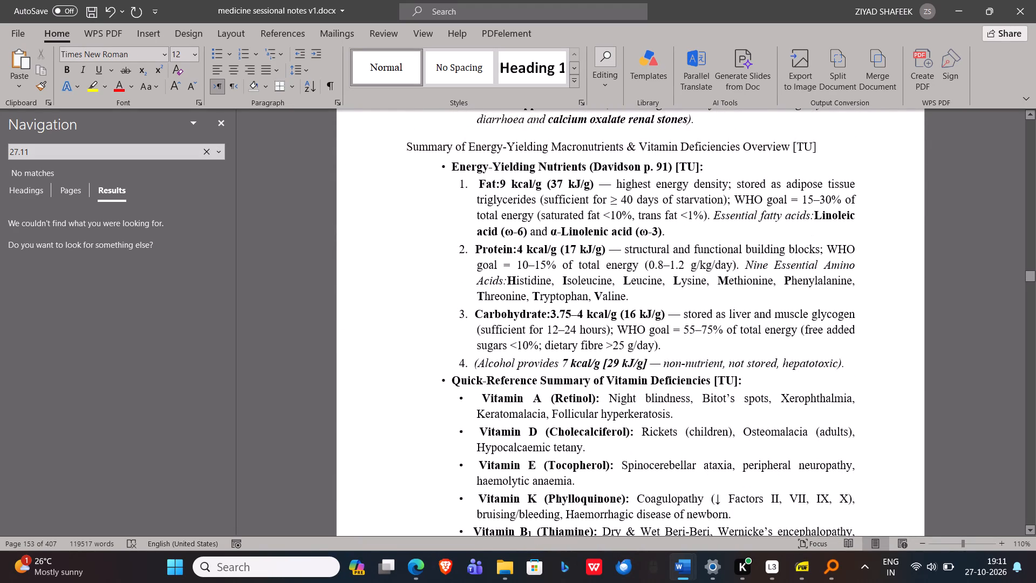
pyautogui.scroll(1, 444, 233)
pyautogui.scroll(-3, 444, 233)
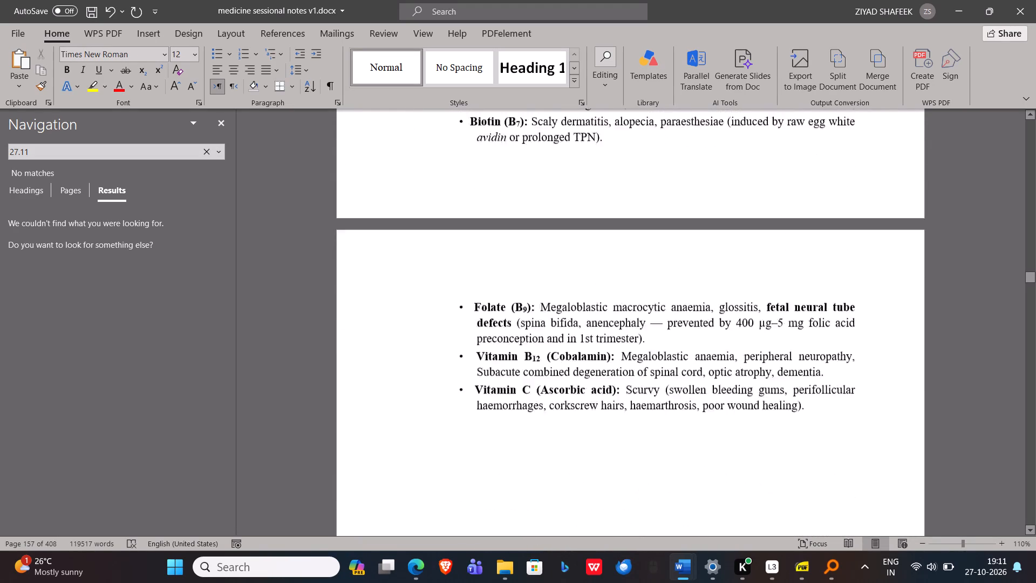
pyautogui.scroll(-10, 444, 233)
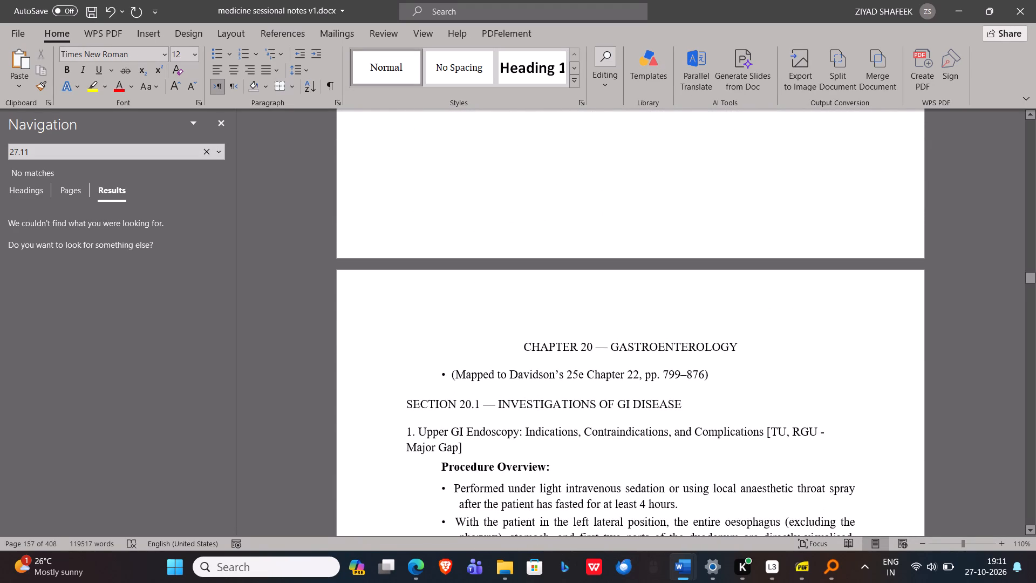
pyautogui.scroll(-1, 444, 233)
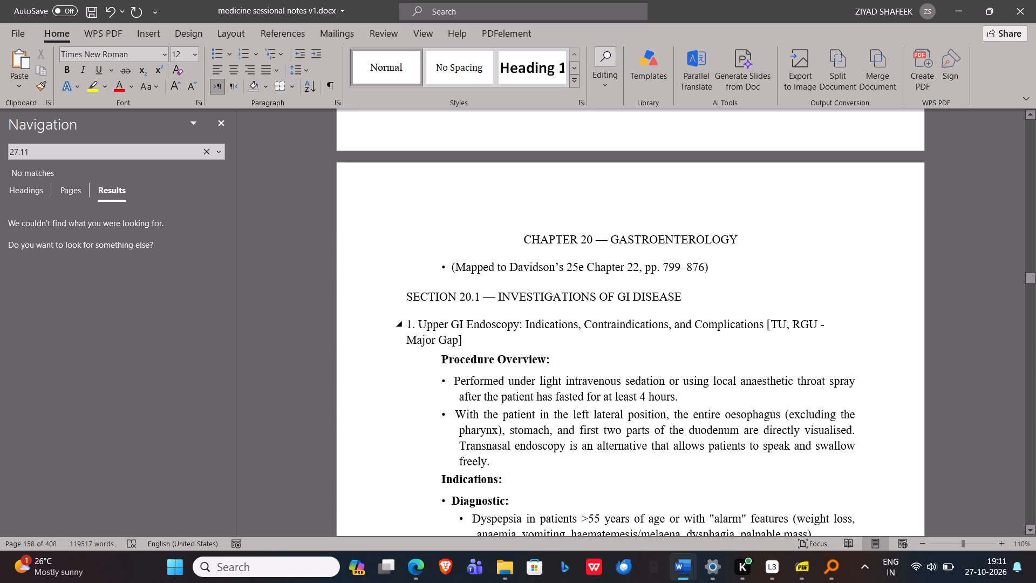
pyautogui.scroll(-1, 659, 335)
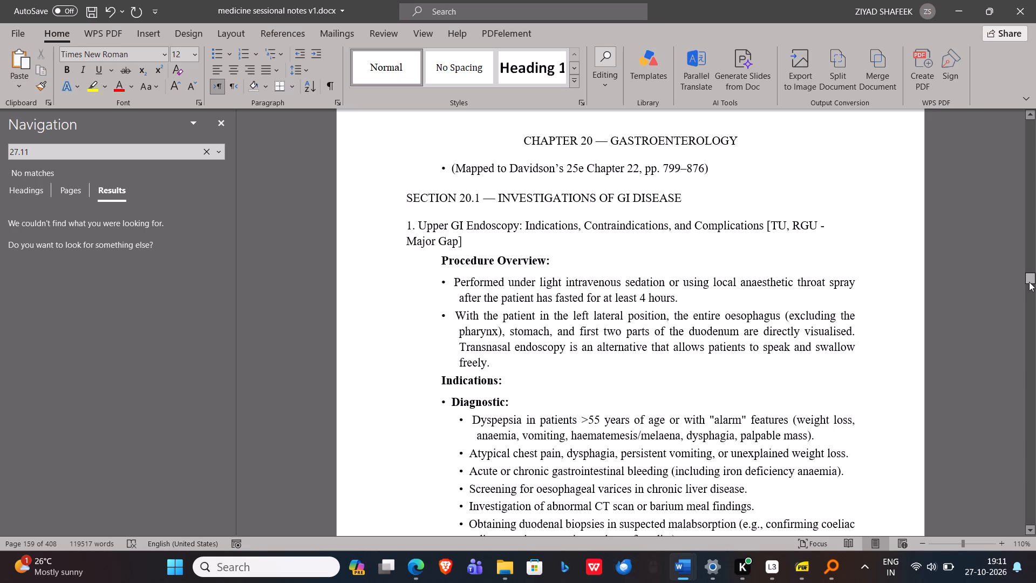
pyautogui.scroll(6, 778, 313)
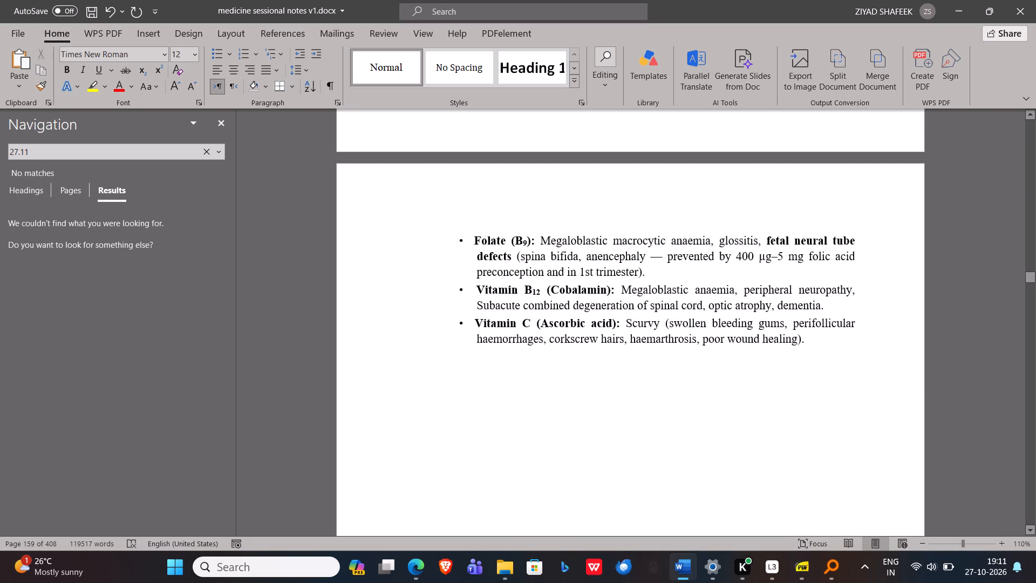
pyautogui.scroll(4, 778, 313)
pyautogui.scroll(-11, 778, 313)
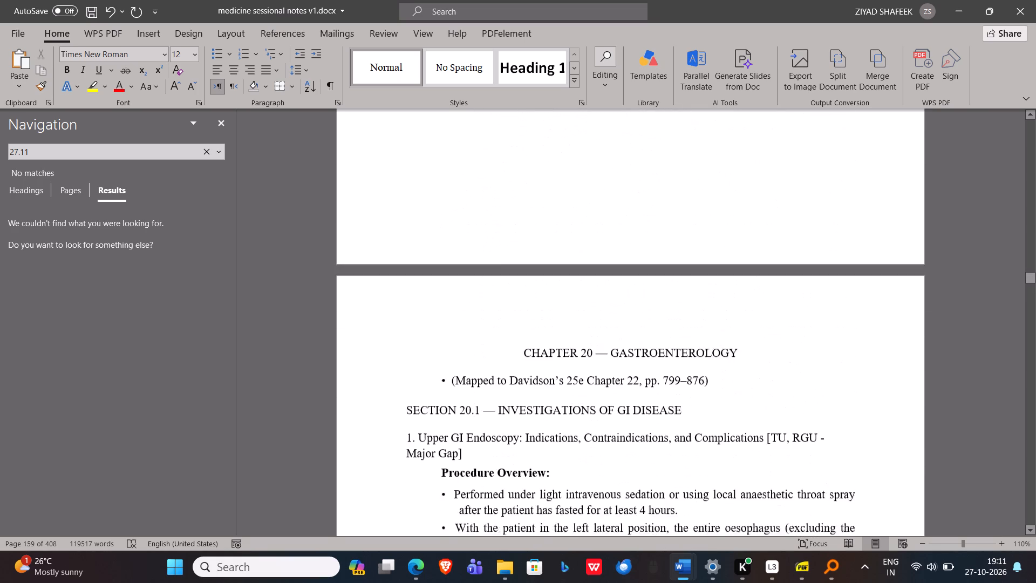
pyautogui.scroll(-20, 778, 313)
pyautogui.scroll(-5, 778, 313)
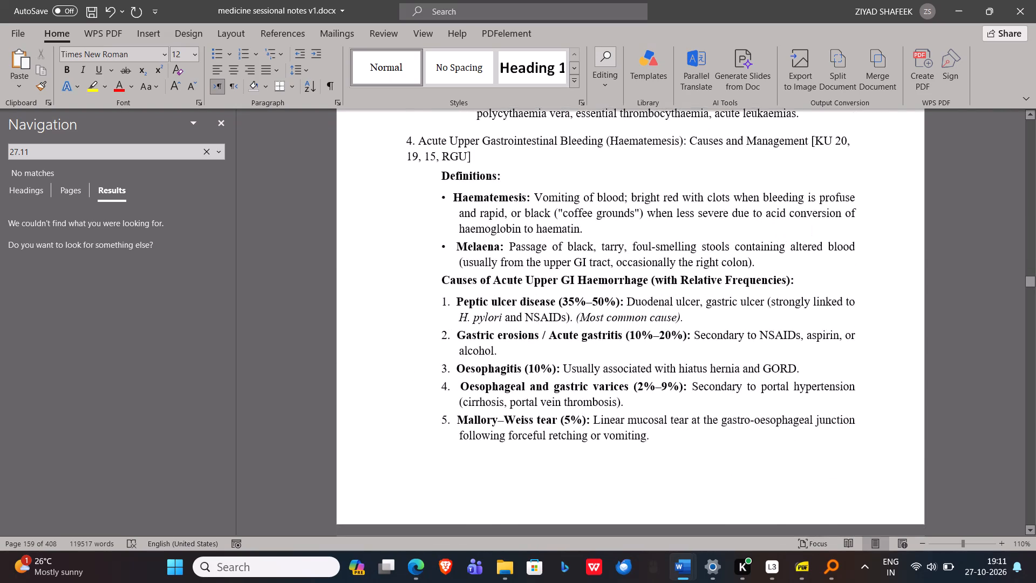
pyautogui.scroll(20, 803, 297)
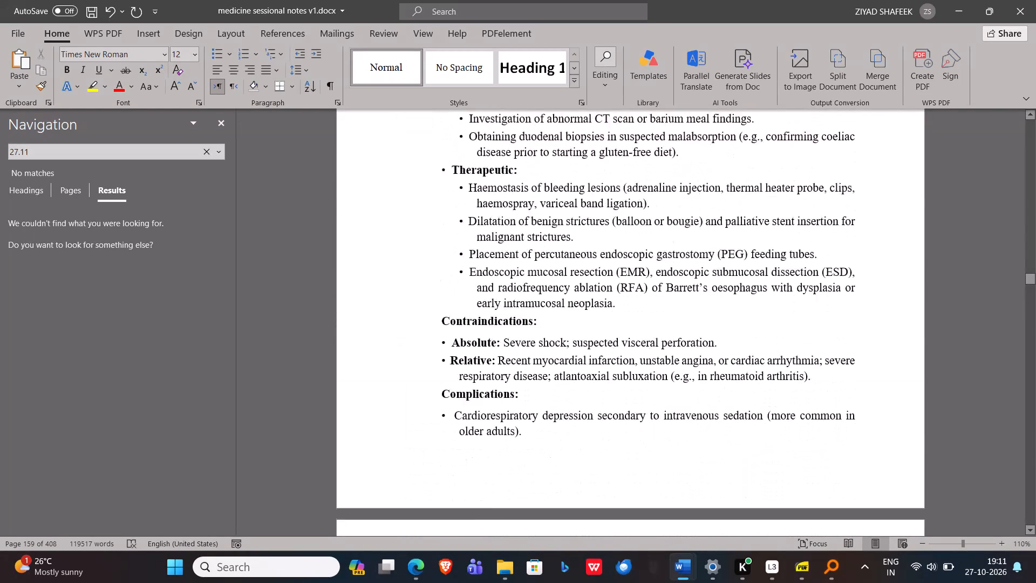
pyautogui.scroll(3, 803, 297)
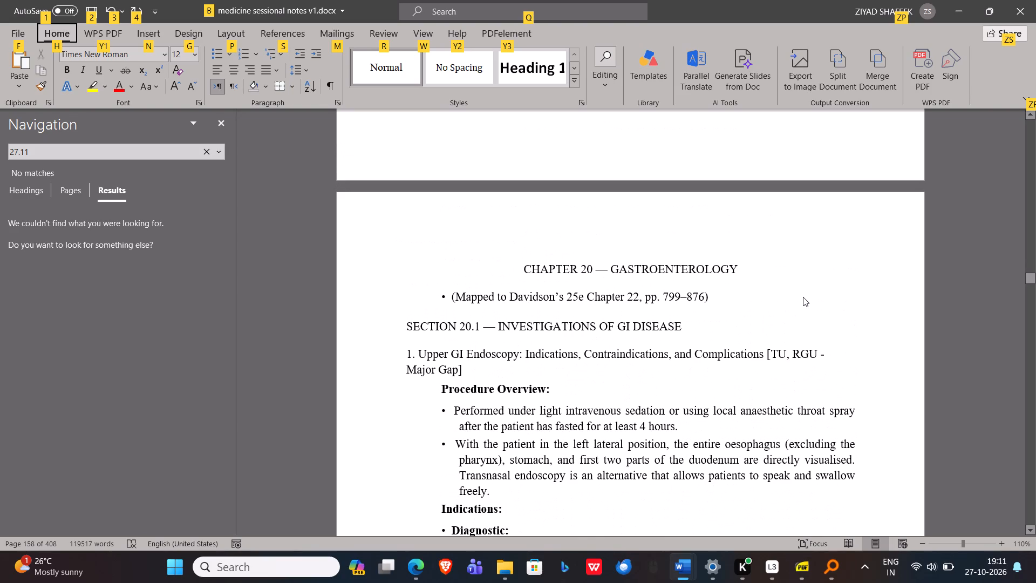
# Look through the Chapter 20 notes, covering upper GI endoscopy, acute and chronic diarrhoea, and causes of splenomegaly.
pyautogui.click(803, 297)
pyautogui.scroll(-4, 803, 297)
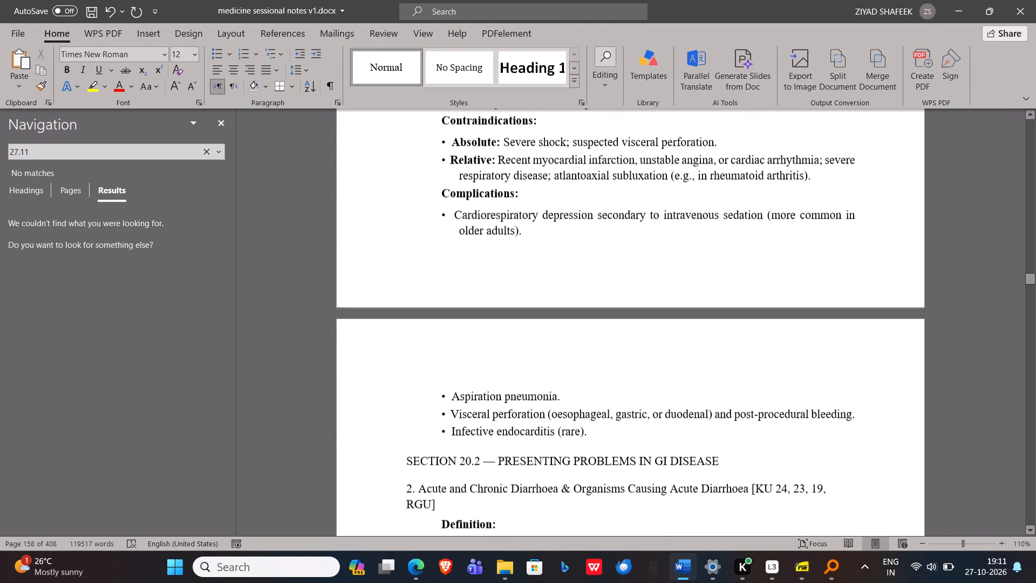
pyautogui.scroll(-2, 803, 297)
pyautogui.scroll(1, 803, 297)
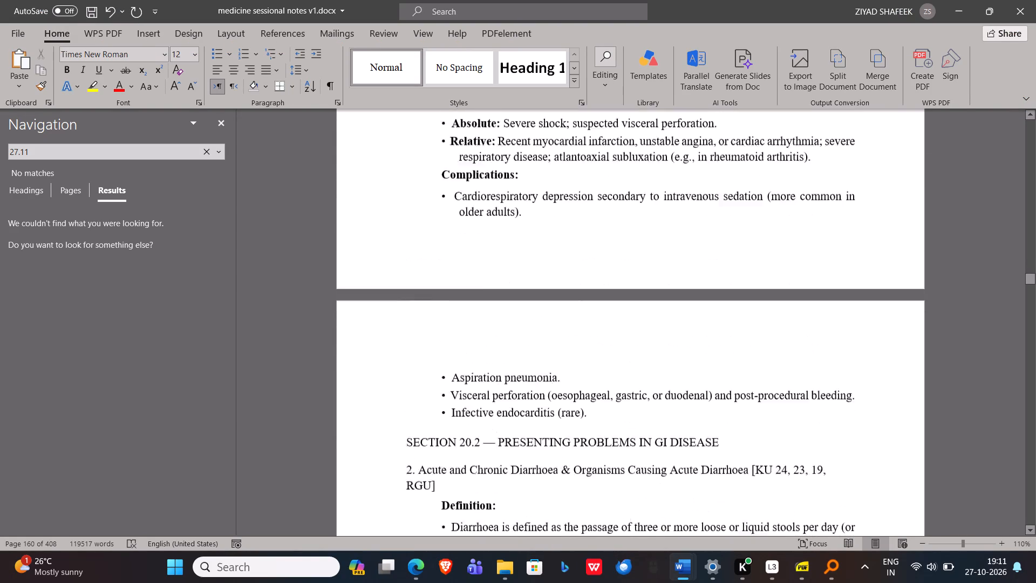
pyautogui.scroll(5, 803, 297)
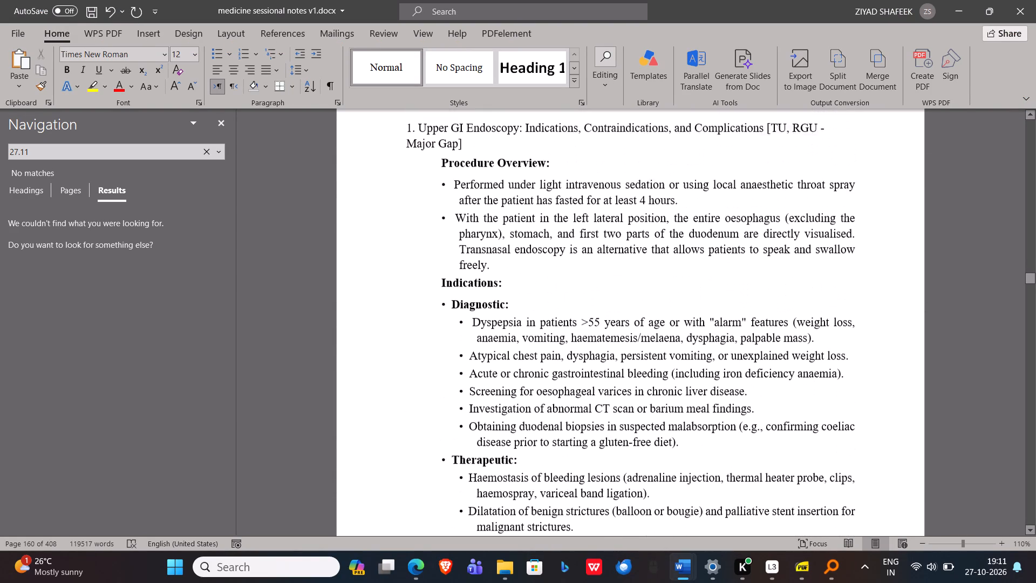
pyautogui.scroll(1, 803, 297)
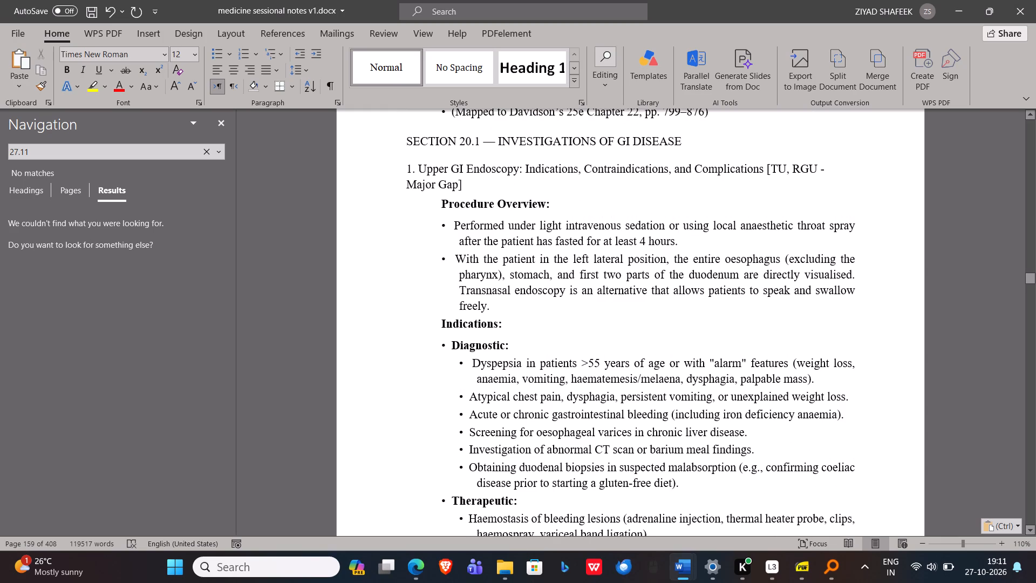
pyautogui.scroll(-3, 716, 303)
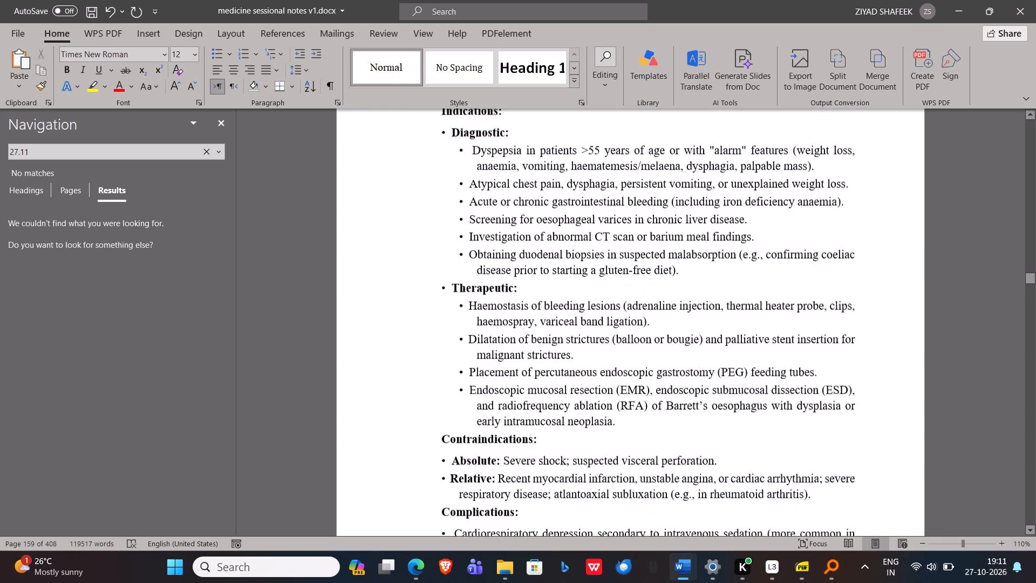
pyautogui.scroll(-4, 716, 303)
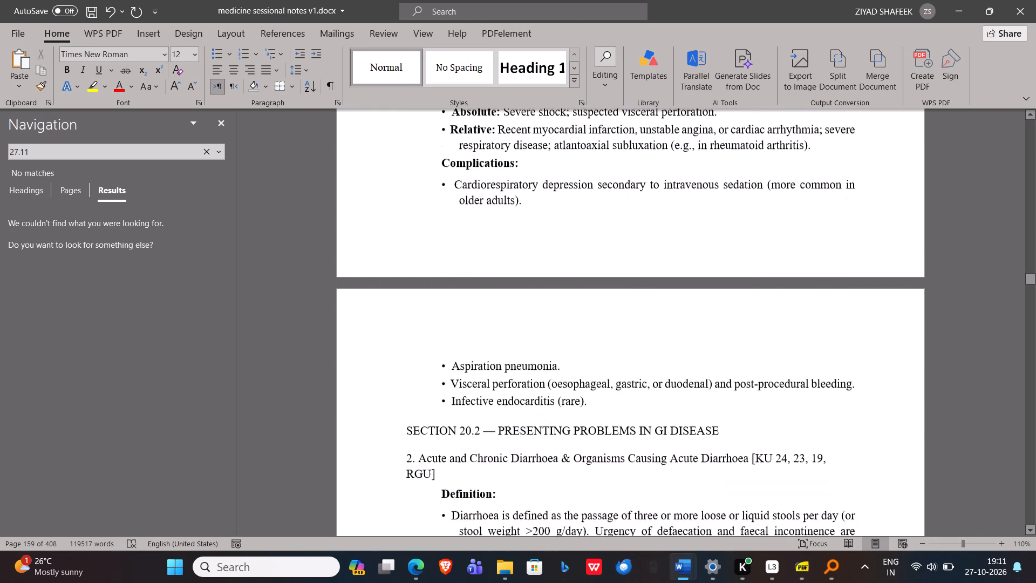
pyautogui.scroll(-3, 716, 303)
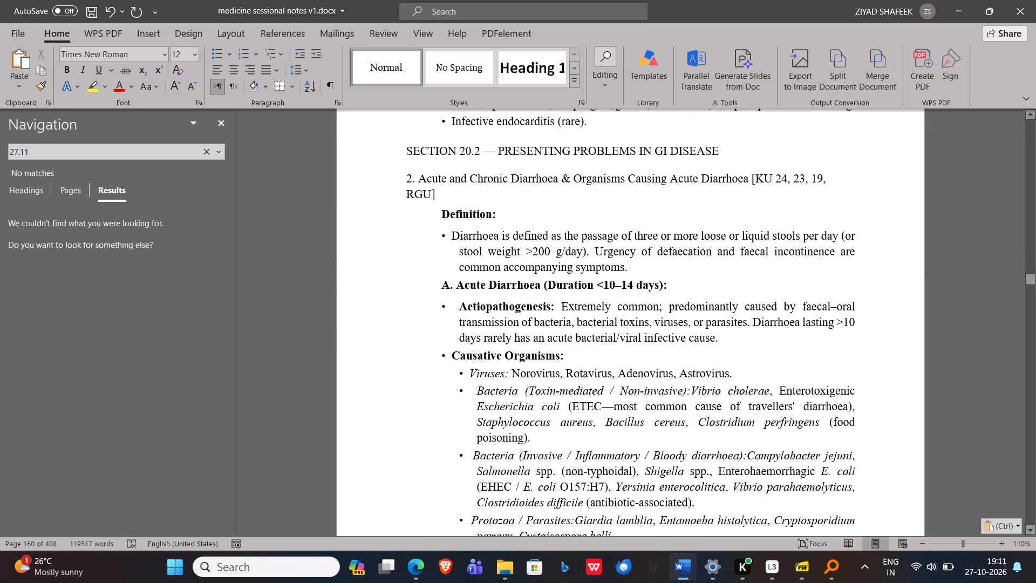
pyautogui.scroll(-6, 716, 303)
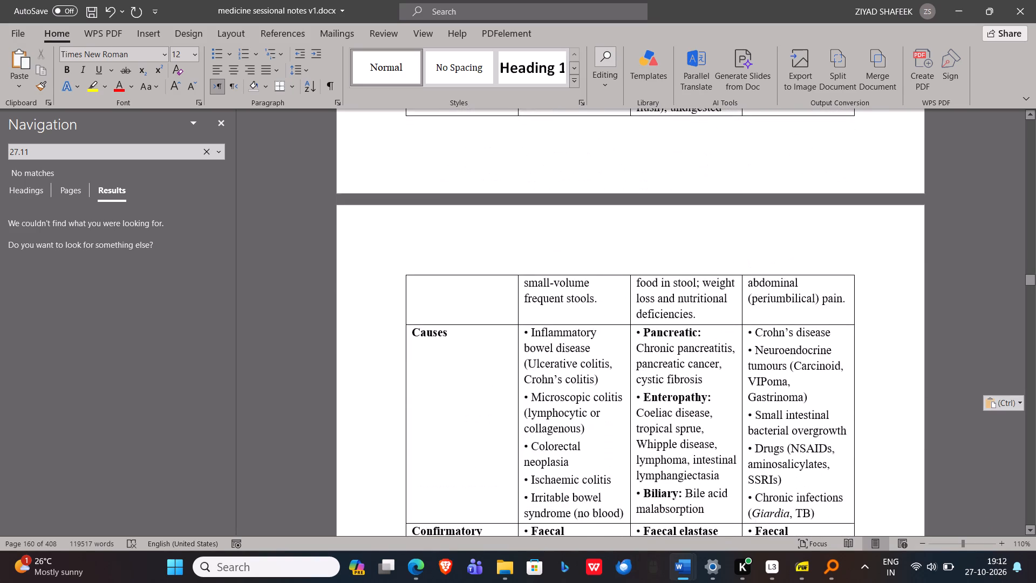
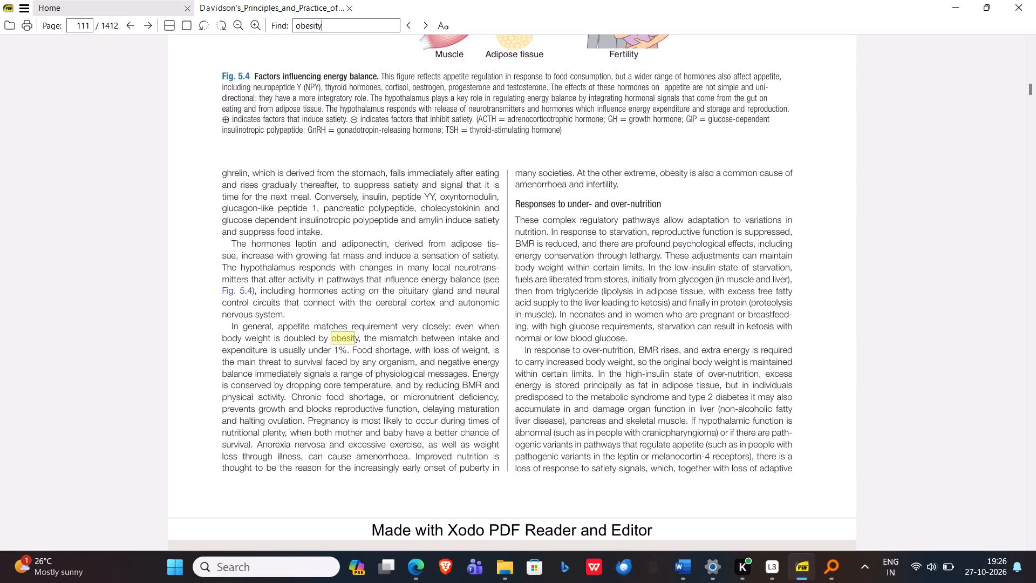
pyautogui.press('space')
pyautogui.press('BackSpace')
pyautogui.write(', bmi')
# Switch to the medicine sessional notes and search for "obesity, bmi" to reach the Question 72 heading.
pyautogui.hotkey('alt', 'Tab')
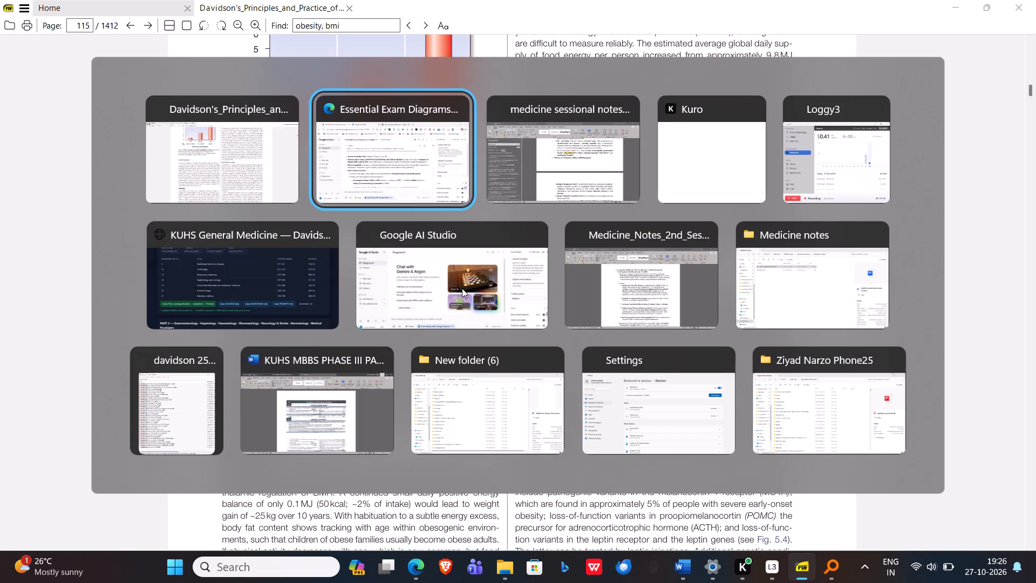
pyautogui.hotkey('alt', 'Tab')
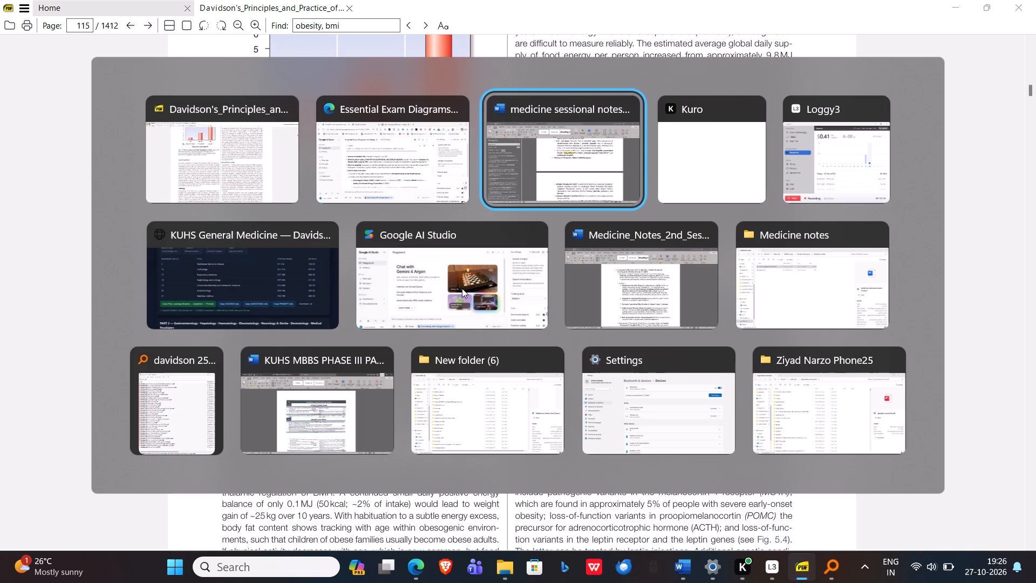
pyautogui.hotkey('alt', 'Left')
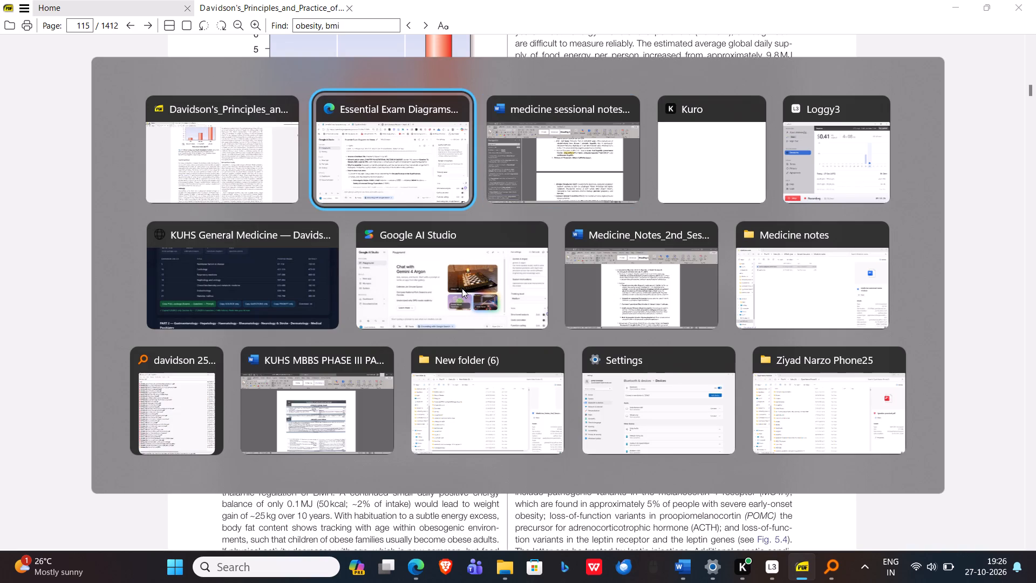
pyautogui.hotkey('alt', 'Down')
pyautogui.hotkey('alt', 'Up')
pyautogui.hotkey('alt', 'Right')
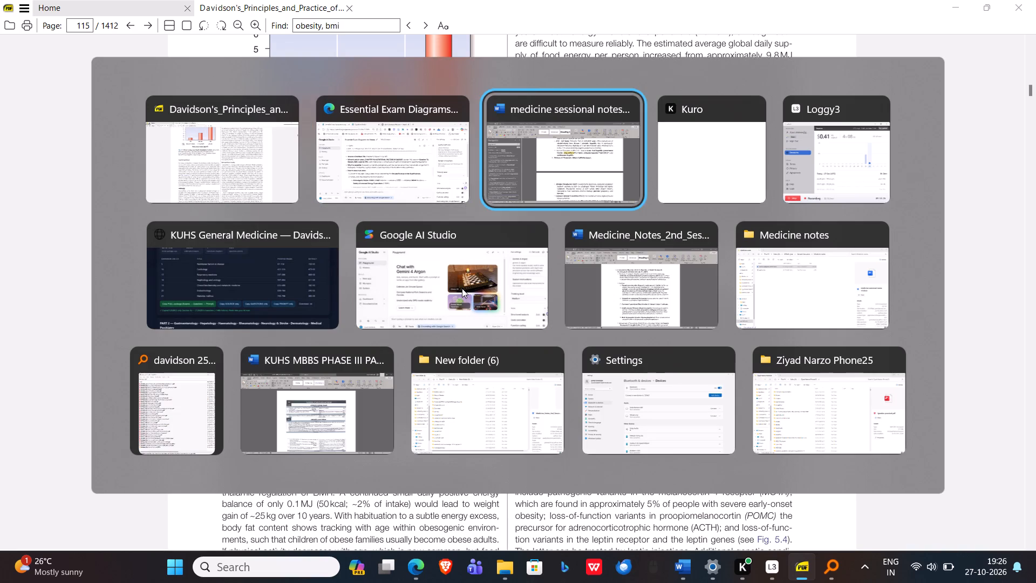
pyautogui.hotkey('ctrl', 'f')
pyautogui.write('obesity, bmi')
pyautogui.press('Return')
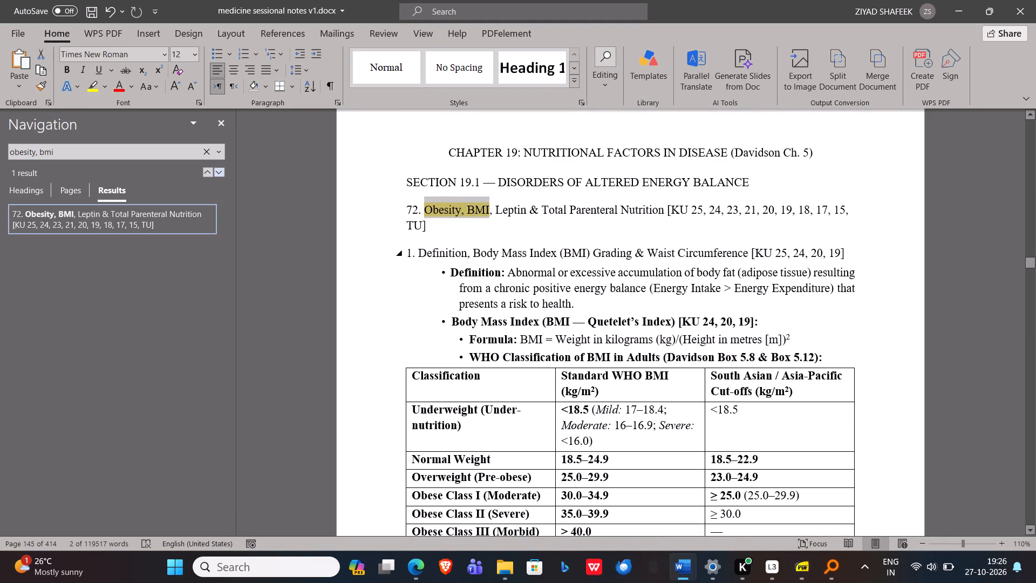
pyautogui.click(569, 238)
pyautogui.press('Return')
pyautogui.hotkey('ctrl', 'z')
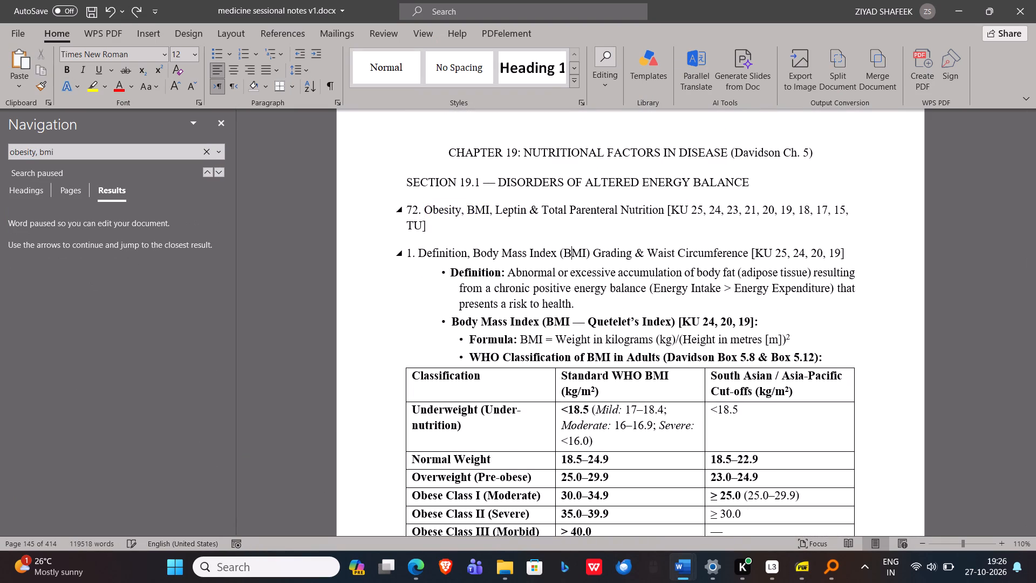
# Add one empty line directly below the Question 72 heading, before the subsection on definition and BMI grading.
pyautogui.click(575, 227)
pyautogui.press('Return')
pyautogui.press('BackSpace')
pyautogui.press('BackSpace')
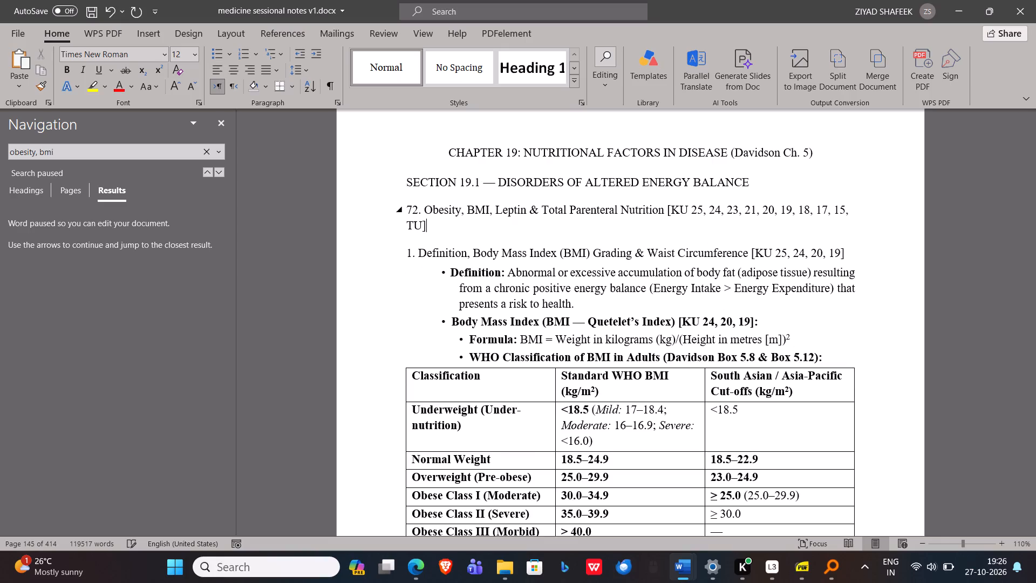
pyautogui.press('Return')
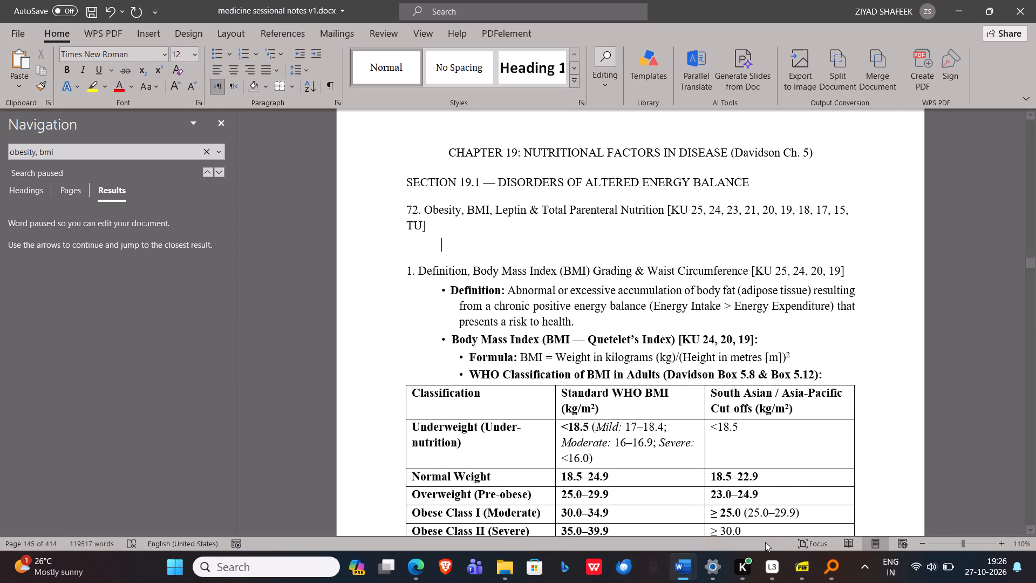
# Switch to Loggy3 and stop the running recording.
pyautogui.click(766, 563)
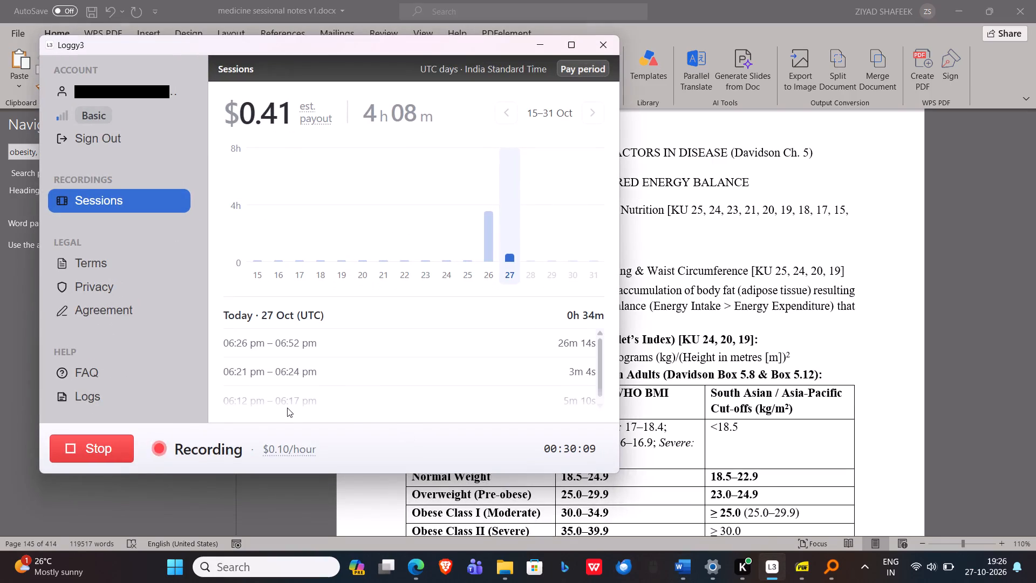
pyautogui.click(480, 223)
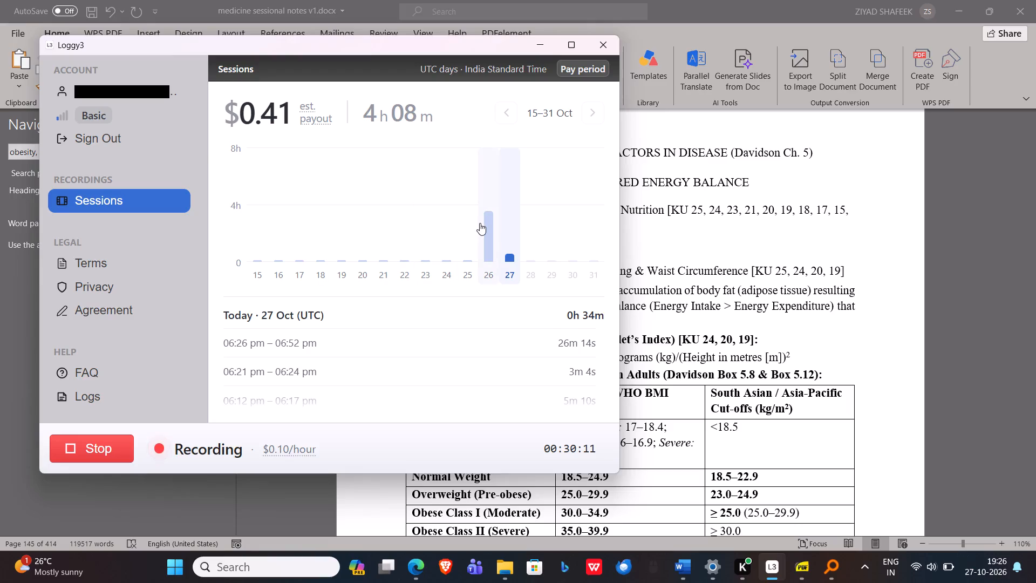
pyautogui.click(510, 232)
pyautogui.click(115, 450)
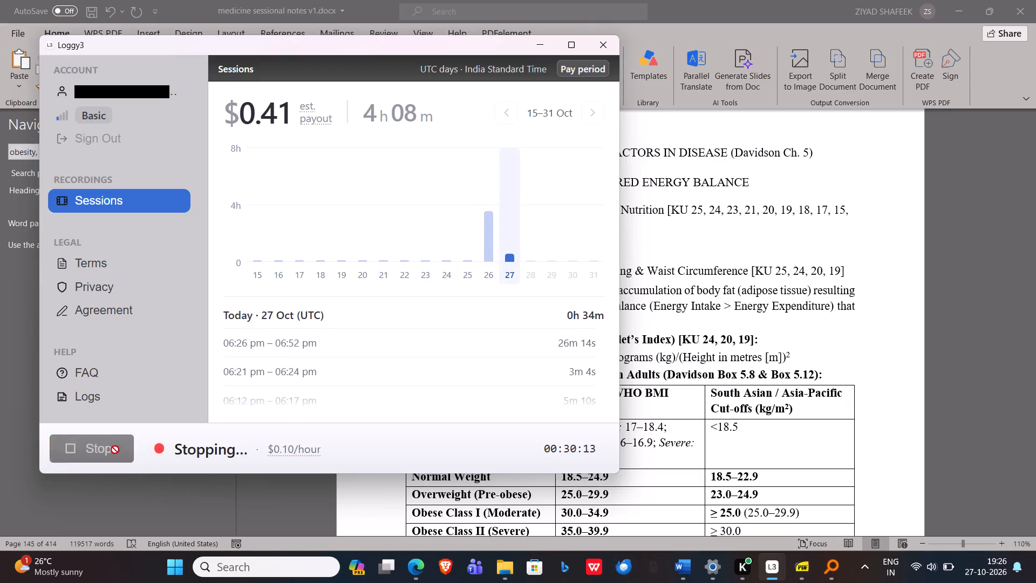
pyautogui.scroll(-1, 362, 319)
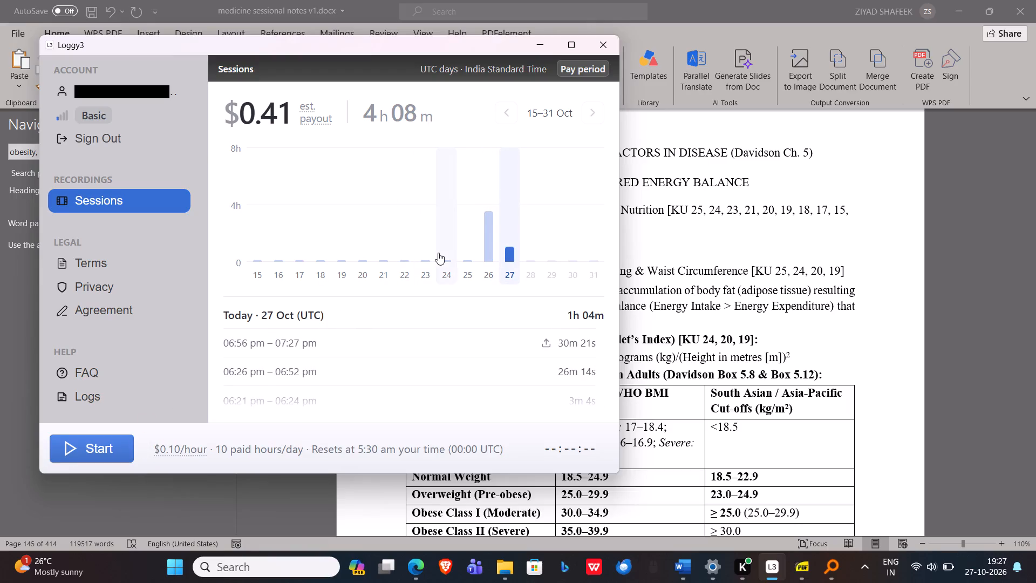
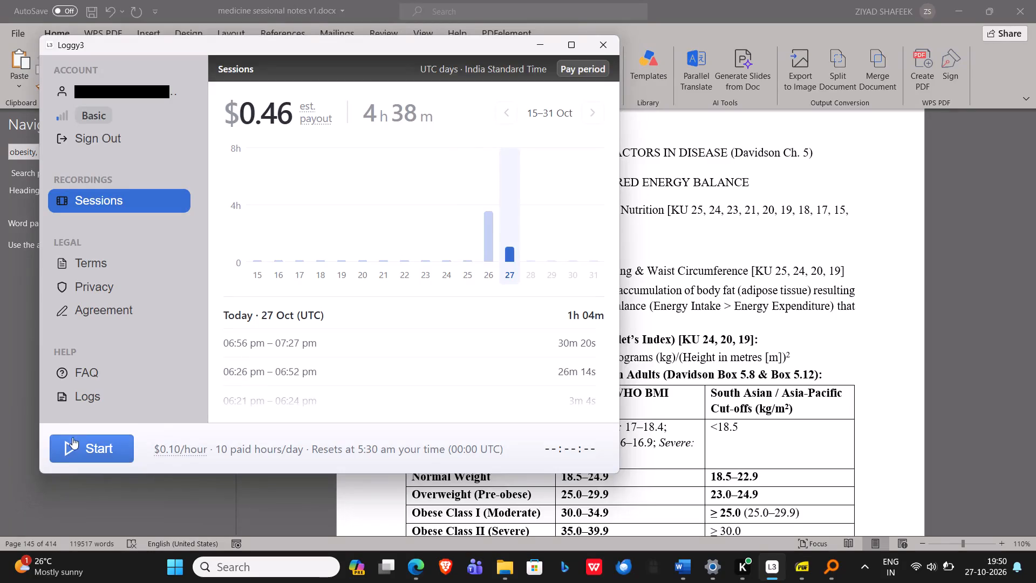
# Start a new recording in Loggy3.
pyautogui.click(72, 443)
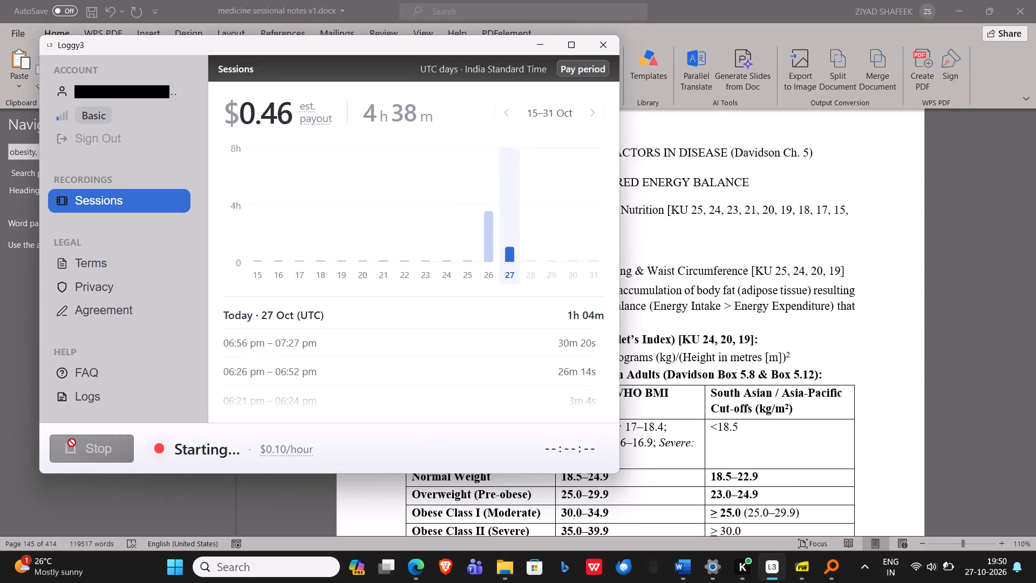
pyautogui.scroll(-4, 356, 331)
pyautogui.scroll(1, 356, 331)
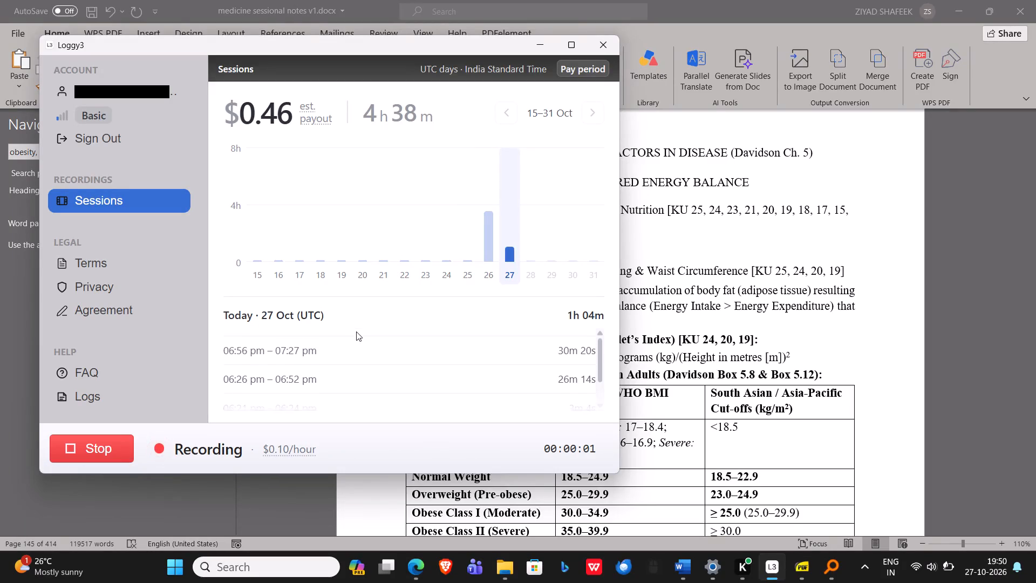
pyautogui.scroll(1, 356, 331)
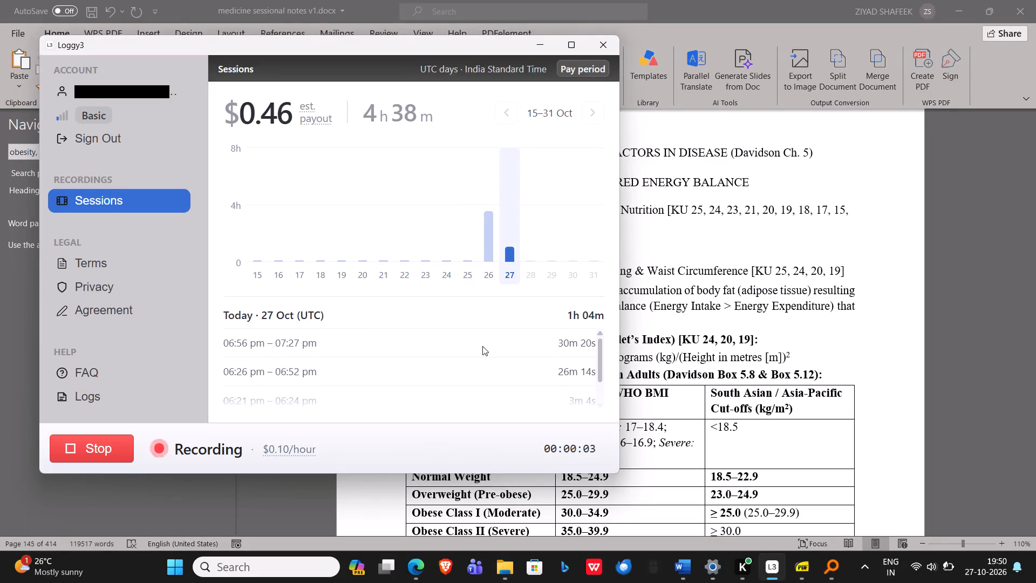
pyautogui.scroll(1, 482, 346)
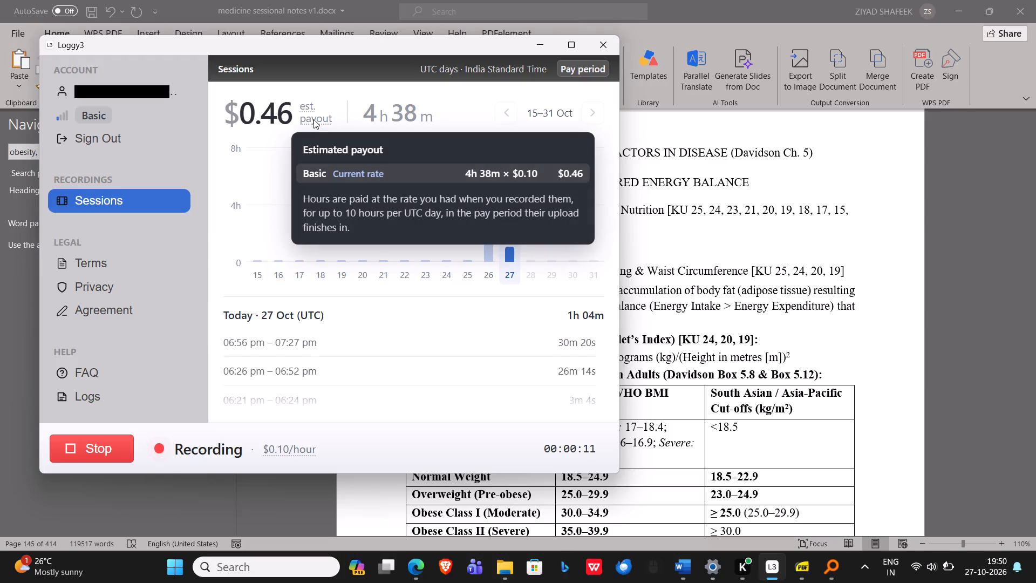
# Switch back to the medicine sessional notes document in Word at the Question 72 heading.
pyautogui.click(718, 1)
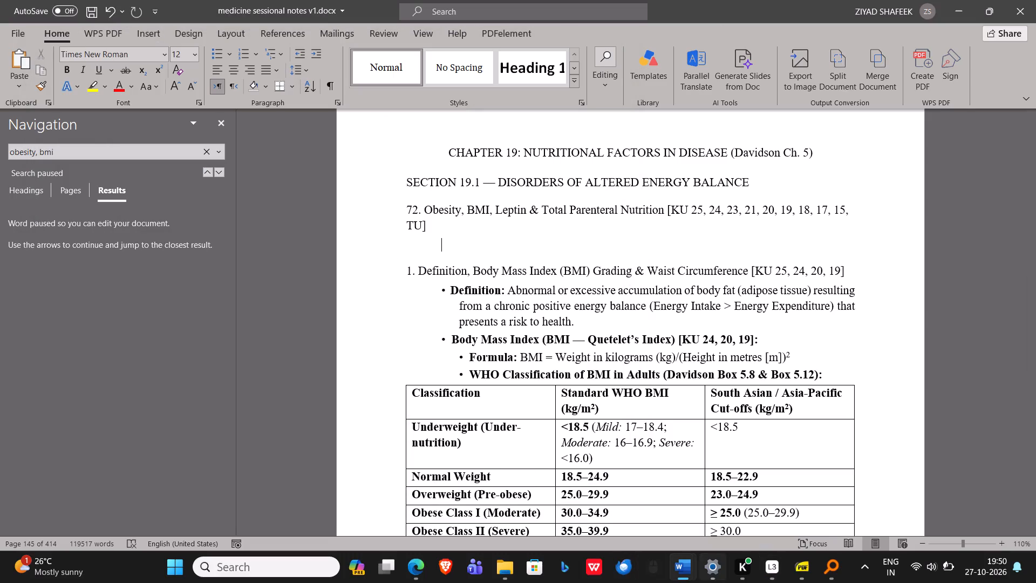
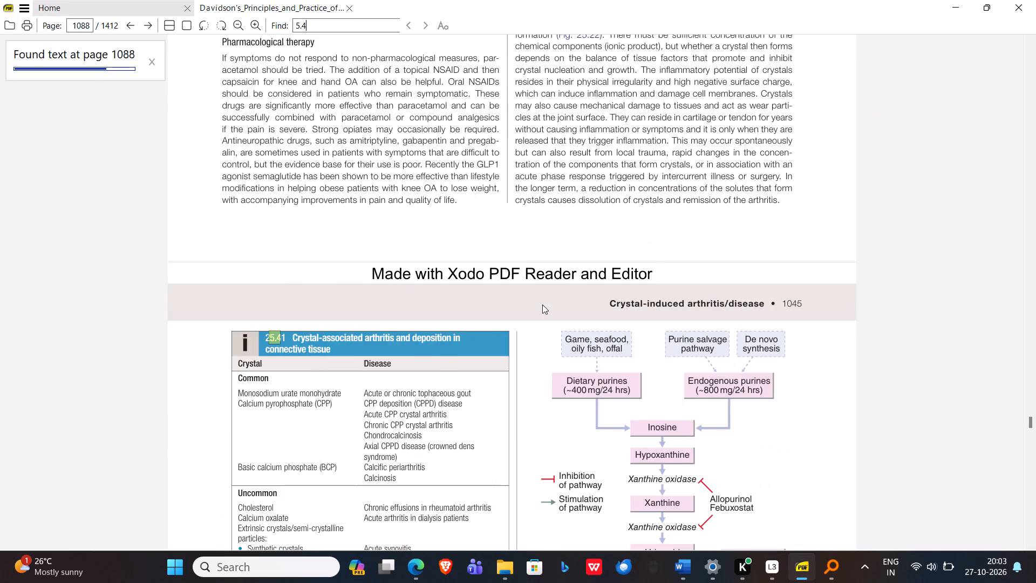
pyautogui.press('Return')
pyautogui.press('Return')
pyautogui.press('Return')
pyautogui.press('Return')
pyautogui.press('Return')
pyautogui.press('Return')
pyautogui.press('Return')
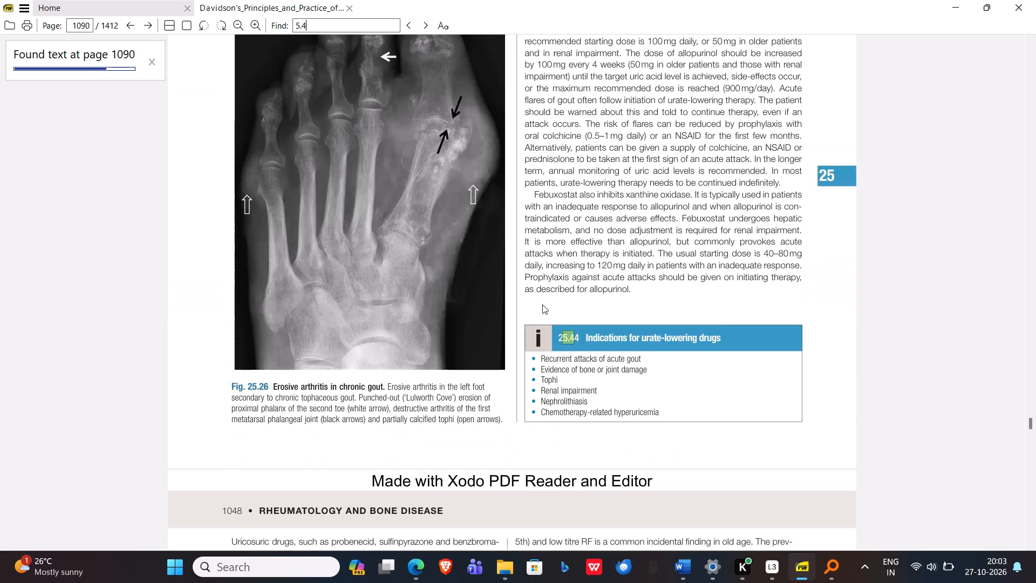
pyautogui.press('Return')
pyautogui.press('Return')
pyautogui.press('Return')
pyautogui.press('Return')
pyautogui.press('Return')
pyautogui.press('Return')
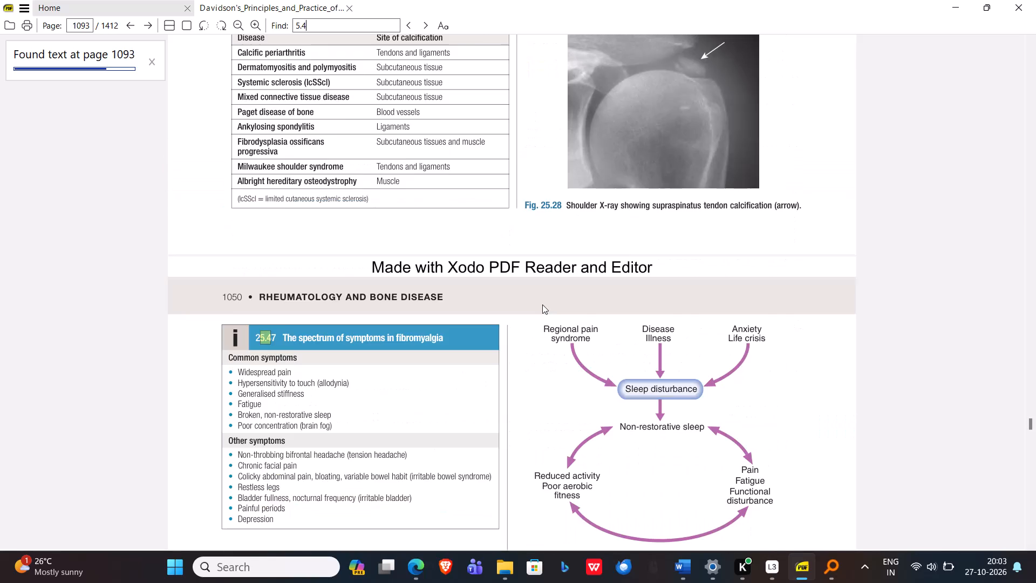
pyautogui.press('Return')
pyautogui.press('Return')
pyautogui.press('Return')
pyautogui.press('Return')
pyautogui.press('Return')
pyautogui.press('Return')
pyautogui.press('Return')
pyautogui.press('Return')
pyautogui.press('Return')
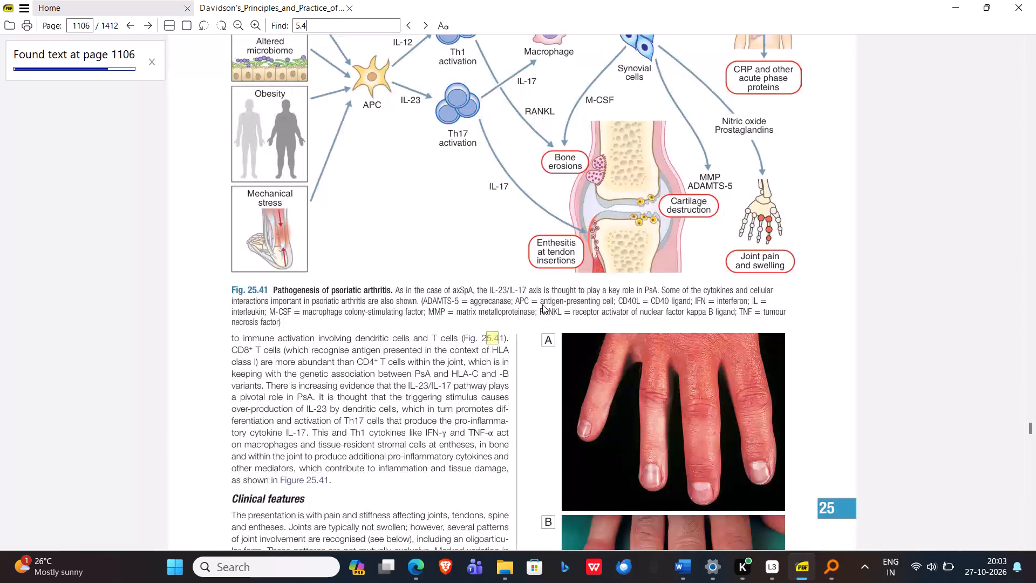
pyautogui.press('Return')
pyautogui.press('Return')
pyautogui.press('Return')
pyautogui.press('Return')
pyautogui.press('Return')
pyautogui.press('Return')
pyautogui.press('Return')
pyautogui.press('Return')
pyautogui.press('Return')
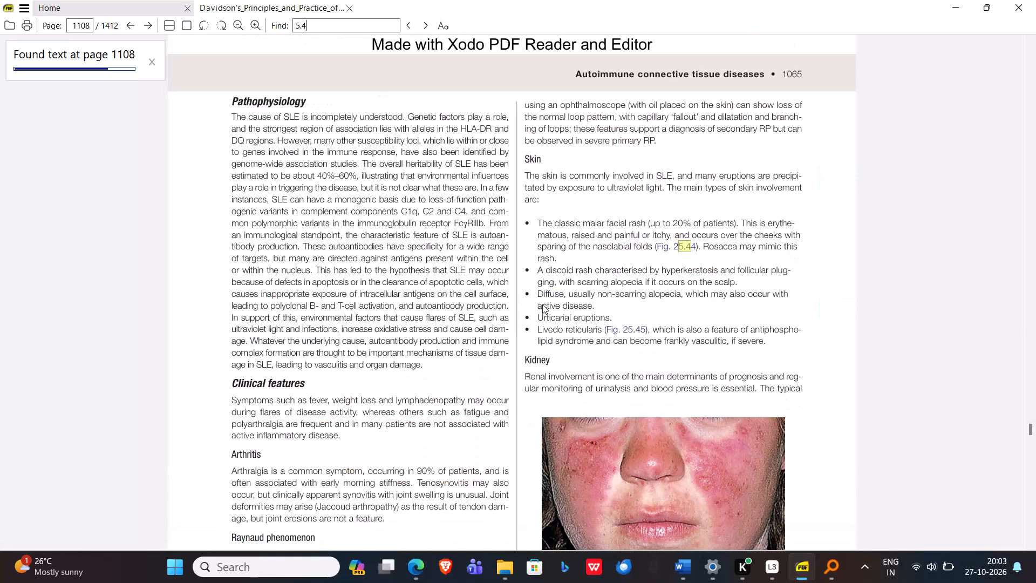
pyautogui.press('Return')
pyautogui.press('Return')
pyautogui.press('Return')
pyautogui.press('Return')
pyautogui.press('Return')
pyautogui.press('Return')
pyautogui.press('Return')
pyautogui.press('Return')
pyautogui.press('Return')
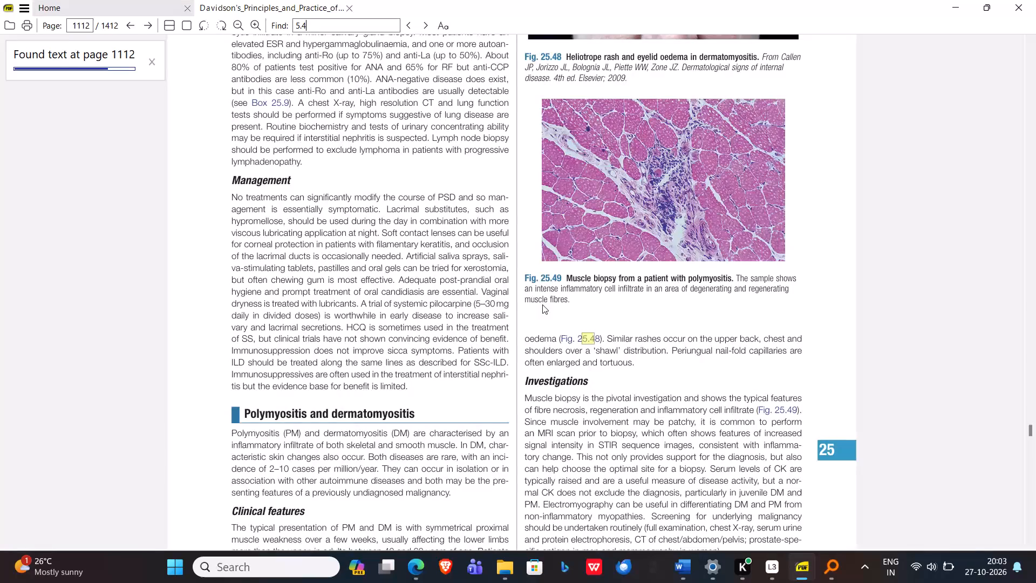
pyautogui.press('Return')
pyautogui.press('Return')
pyautogui.press('Return')
pyautogui.press('Return')
pyautogui.press('Return')
pyautogui.press('Return')
pyautogui.press('Return')
pyautogui.press('Return')
pyautogui.press('Return')
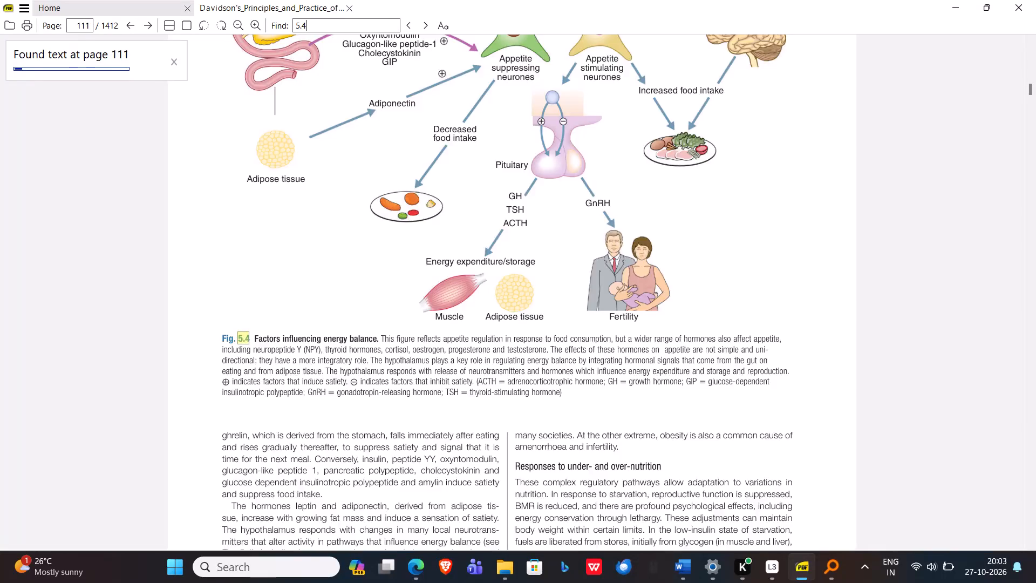
pyautogui.press('Return')
pyautogui.press('Return')
pyautogui.press('Return')
pyautogui.press('Return')
pyautogui.press('Return')
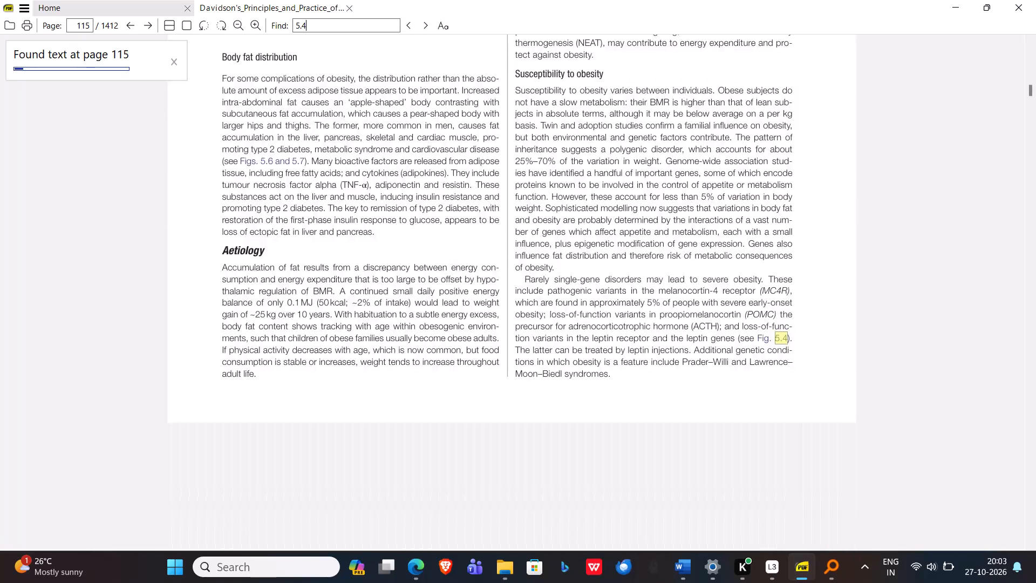
pyautogui.press('Return')
pyautogui.press('Return')
pyautogui.press('Return')
pyautogui.press('Return')
pyautogui.press('Return')
pyautogui.press('Return')
pyautogui.press('Return')
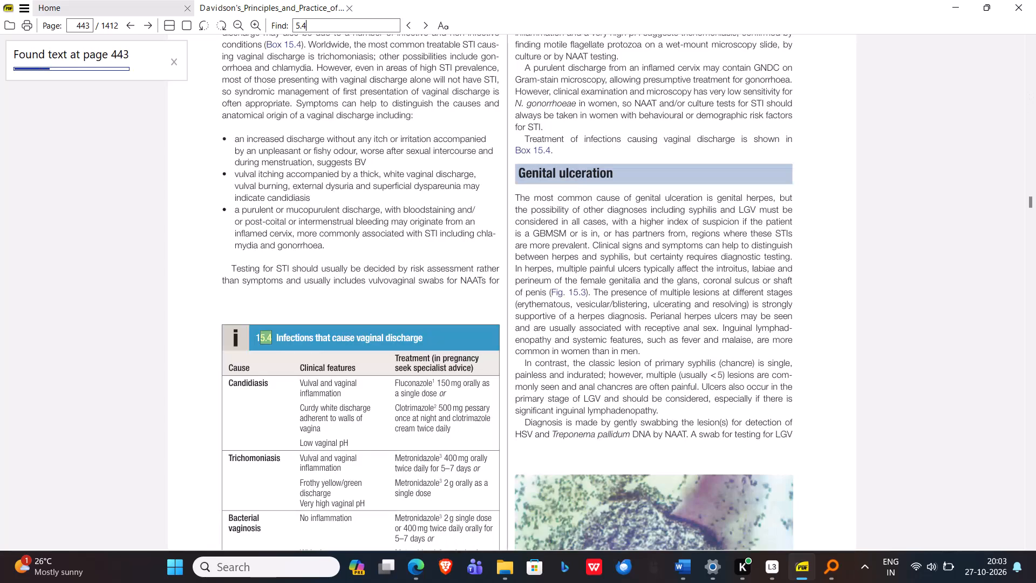
pyautogui.press('Return')
pyautogui.press('Return')
pyautogui.press('Return')
pyautogui.press('Return')
pyautogui.press('Return')
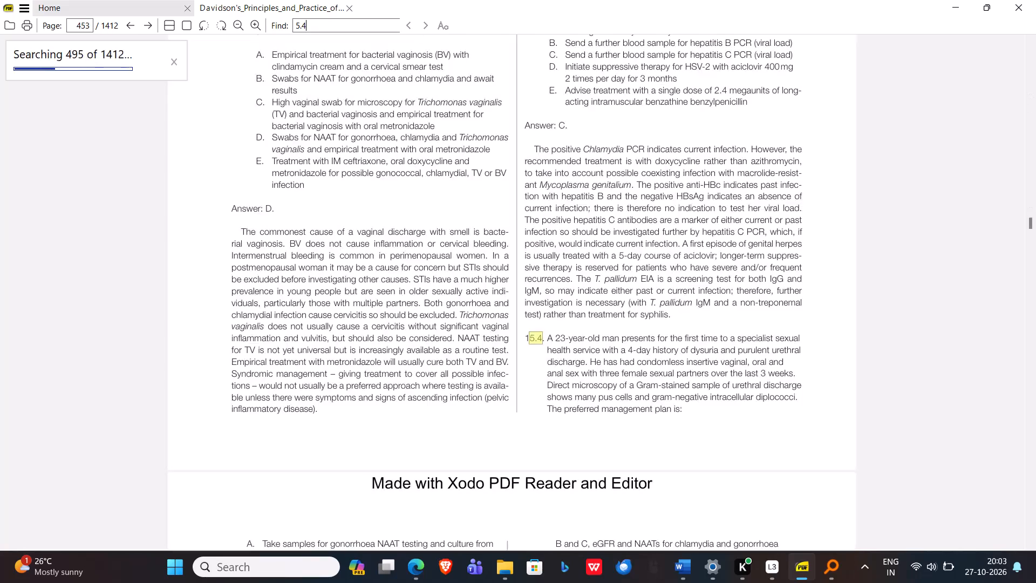
pyautogui.press('Return')
pyautogui.press('Return')
pyautogui.press('Return')
pyautogui.press('Return')
pyautogui.press('Return')
pyautogui.press('Return')
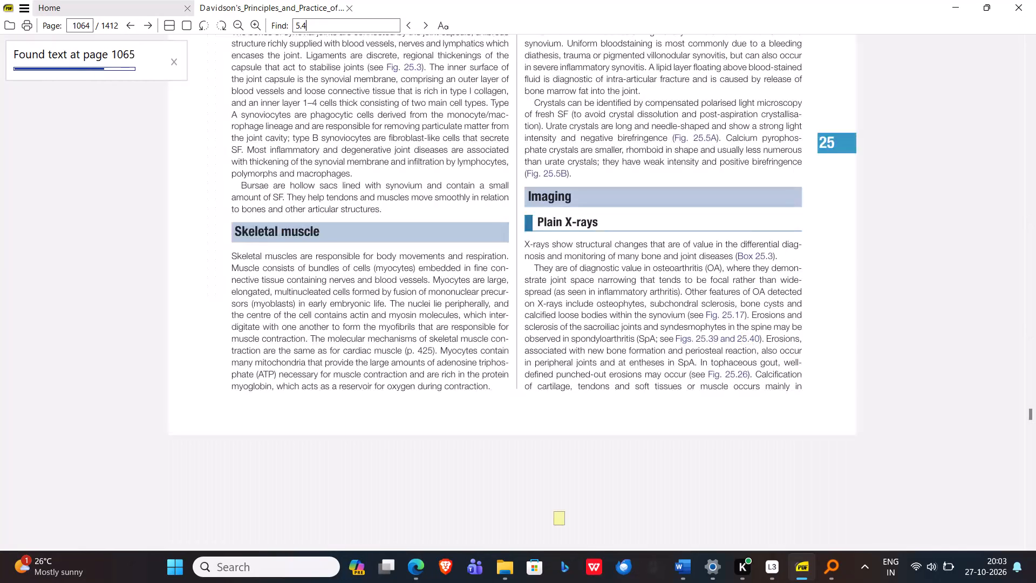
pyautogui.press('Return')
pyautogui.press('Return')
pyautogui.press('Return')
pyautogui.press('Return')
pyautogui.press('Return')
pyautogui.press('Return')
pyautogui.press('Return')
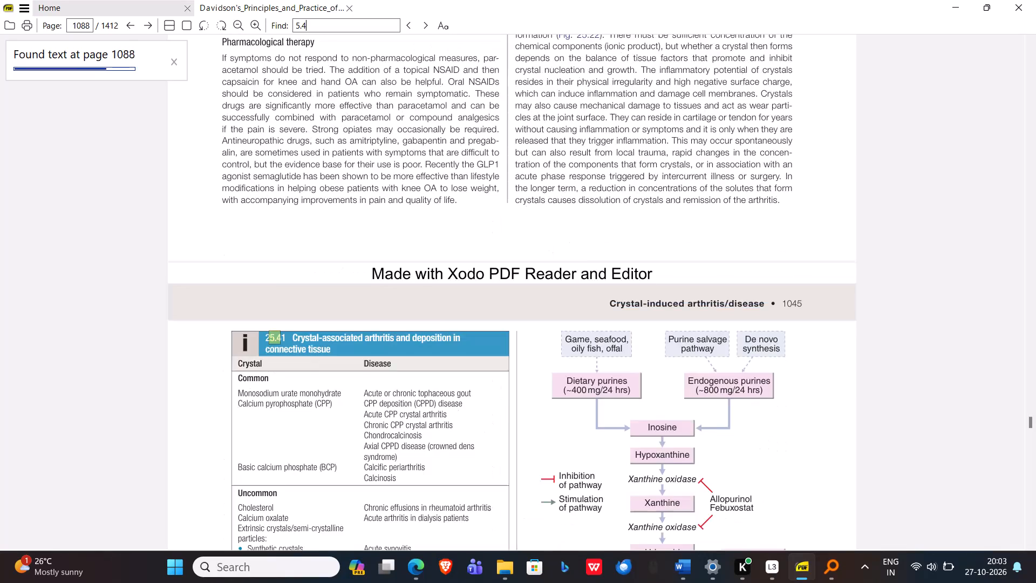
pyautogui.press('Return')
pyautogui.press('Return')
pyautogui.press('Return')
pyautogui.press('Return')
pyautogui.press('Return')
pyautogui.press('Return')
pyautogui.press('Return')
pyautogui.press('Return')
pyautogui.press('Return')
pyautogui.press('Return')
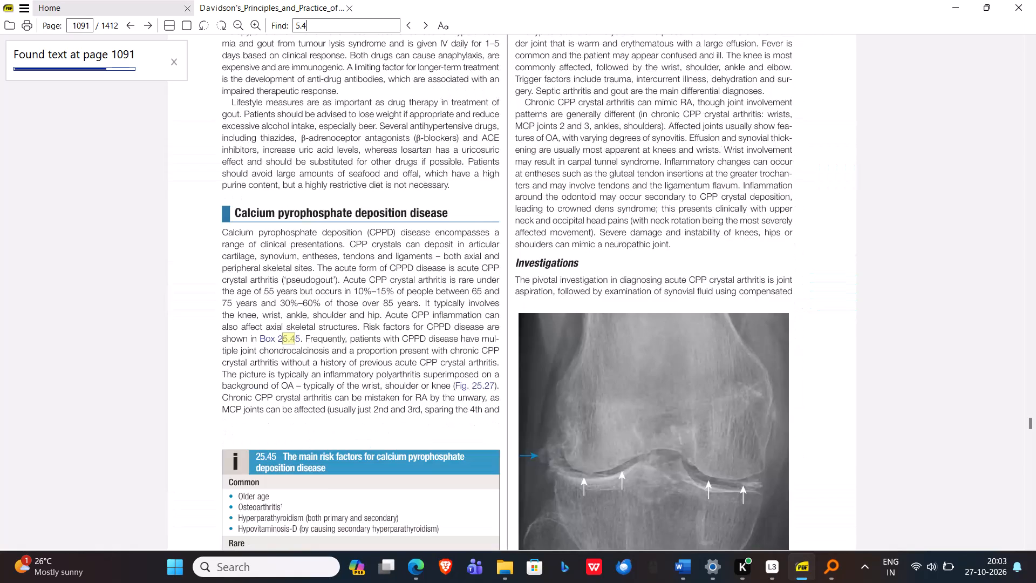
pyautogui.press('Return')
pyautogui.press('Return')
pyautogui.press('Return')
pyautogui.press('Return')
pyautogui.press('Return')
pyautogui.press('Return')
pyautogui.press('Return')
pyautogui.press('Return')
pyautogui.press('Return')
pyautogui.press('Return')
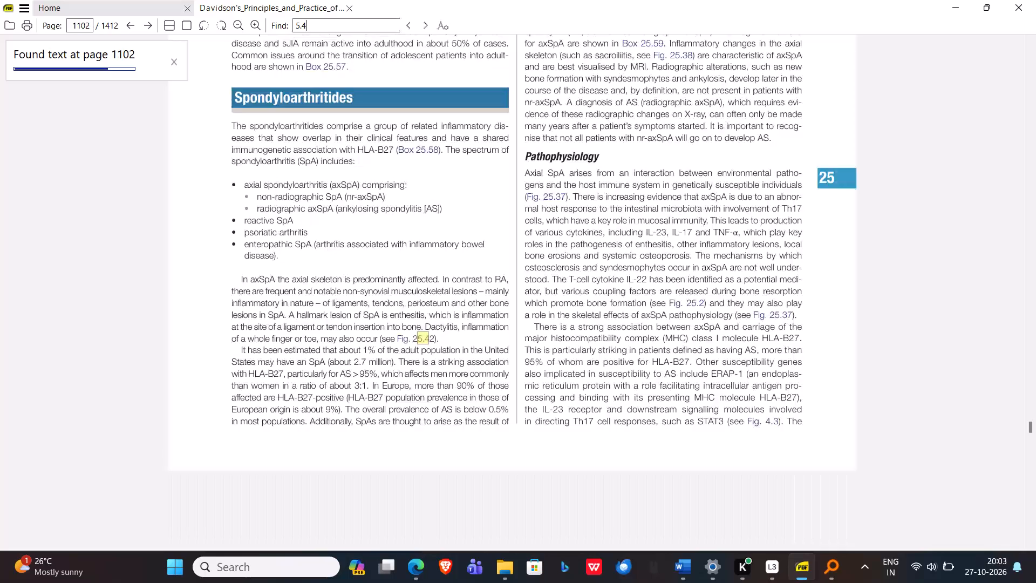
pyautogui.press('Return')
pyautogui.press('Return')
pyautogui.press('Return')
pyautogui.press('Return')
pyautogui.press('Return')
pyautogui.press('Return')
pyautogui.press('Return')
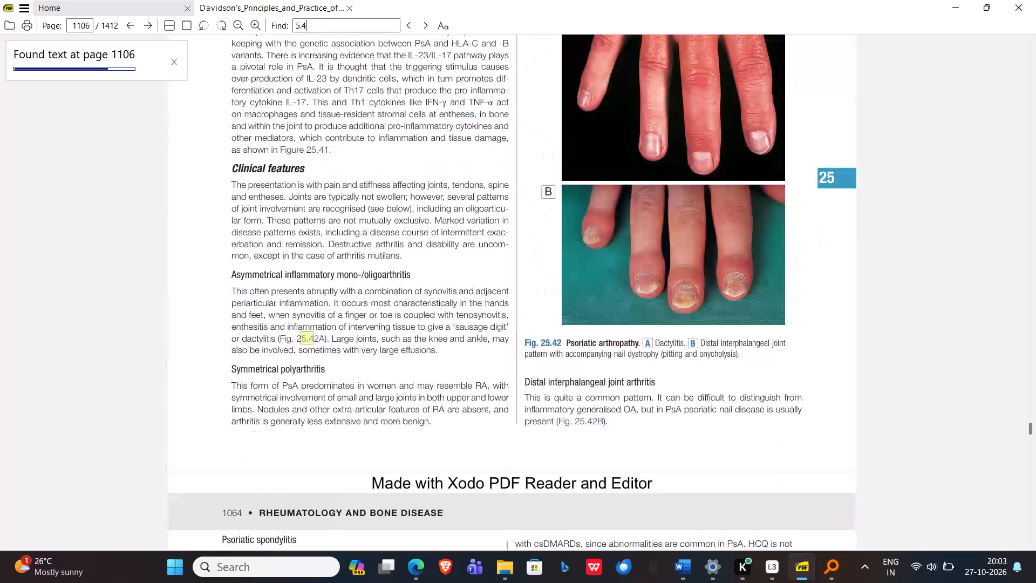
pyautogui.press('Return')
pyautogui.press('Return')
pyautogui.press('Return')
pyautogui.press('Return')
pyautogui.press('Return')
pyautogui.press('Return')
pyautogui.press('Return')
pyautogui.press('Return')
pyautogui.press('Return')
pyautogui.press('Return')
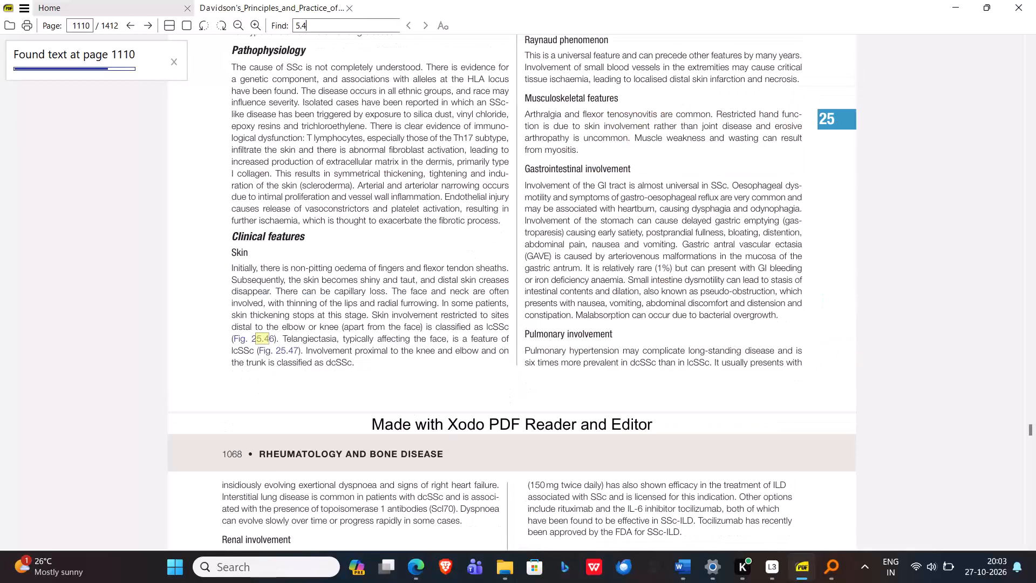
pyautogui.press('Return')
pyautogui.press('Return')
pyautogui.press('Return')
pyautogui.press('Return')
pyautogui.press('Return')
pyautogui.press('Return')
pyautogui.press('Return')
pyautogui.press('Return')
pyautogui.press('Return')
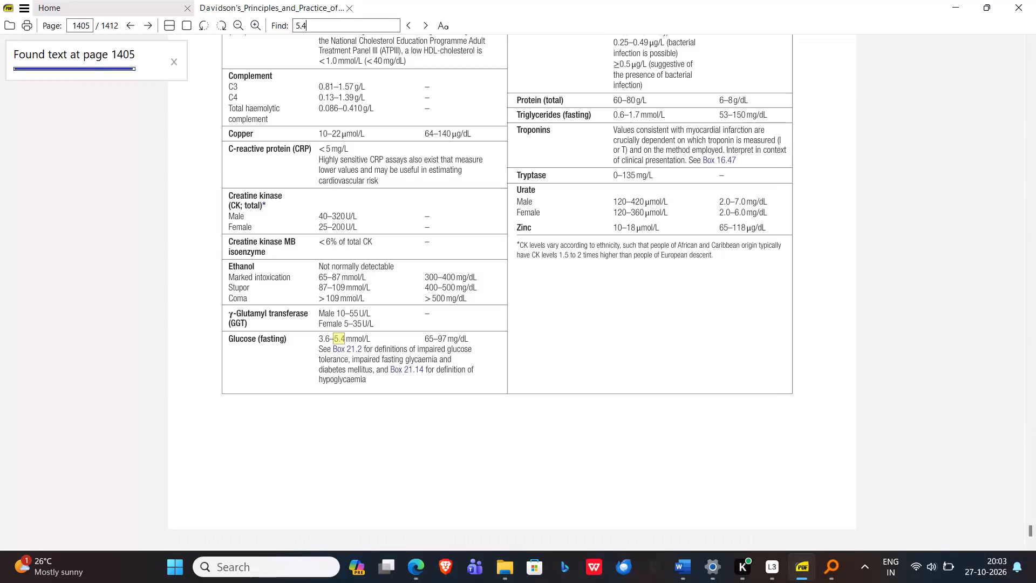
pyautogui.press('Return')
pyautogui.press('Return')
pyautogui.press('Return')
pyautogui.press('Return')
pyautogui.press('Return')
pyautogui.press('Return')
pyautogui.press('Return')
pyautogui.press('Return')
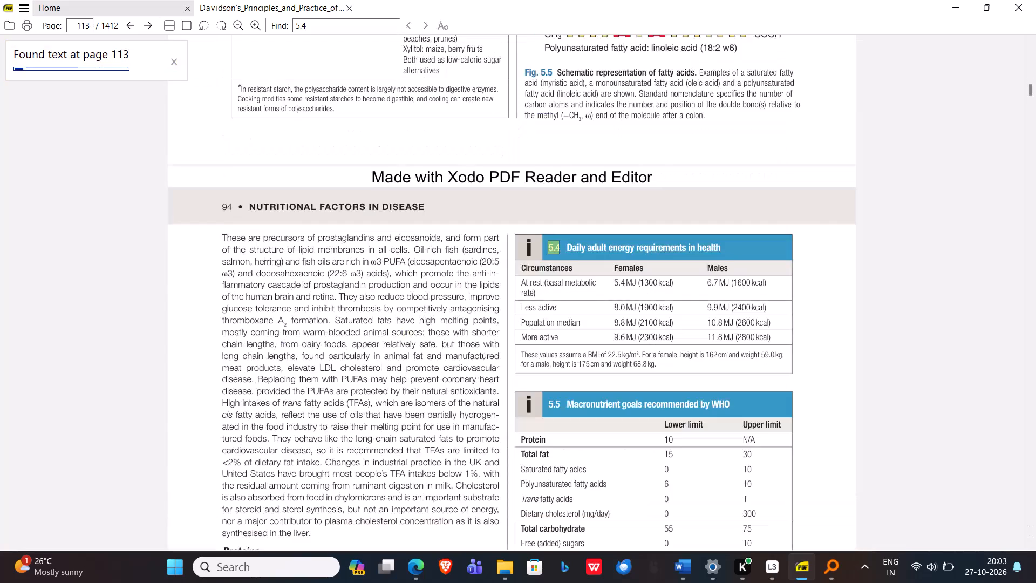
pyautogui.press('Return')
pyautogui.press('Return')
pyautogui.press('Return')
pyautogui.press('Return')
pyautogui.press('Return')
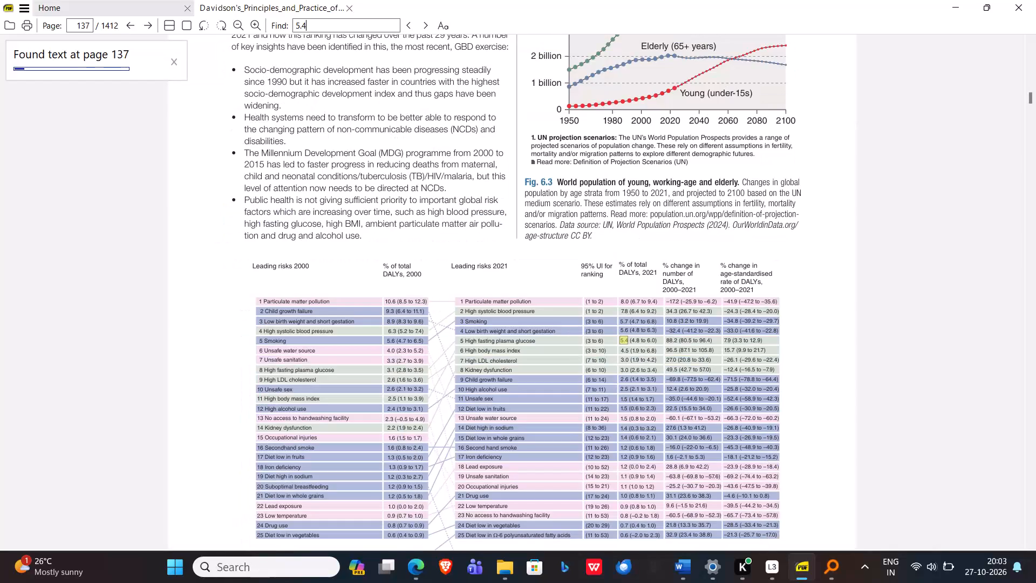
# Step back and forth through the "5.4" matches in the Davidson PDF to find the captioned Fig. 5.4, Factors influencing energy balance.
pyautogui.click(415, 27)
pyautogui.click(415, 27)
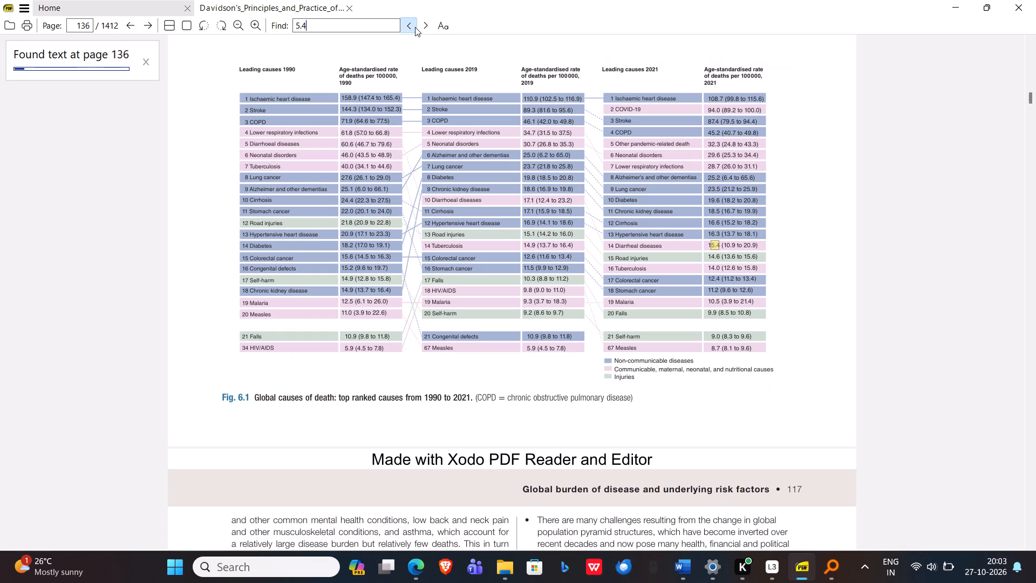
pyautogui.click(415, 27)
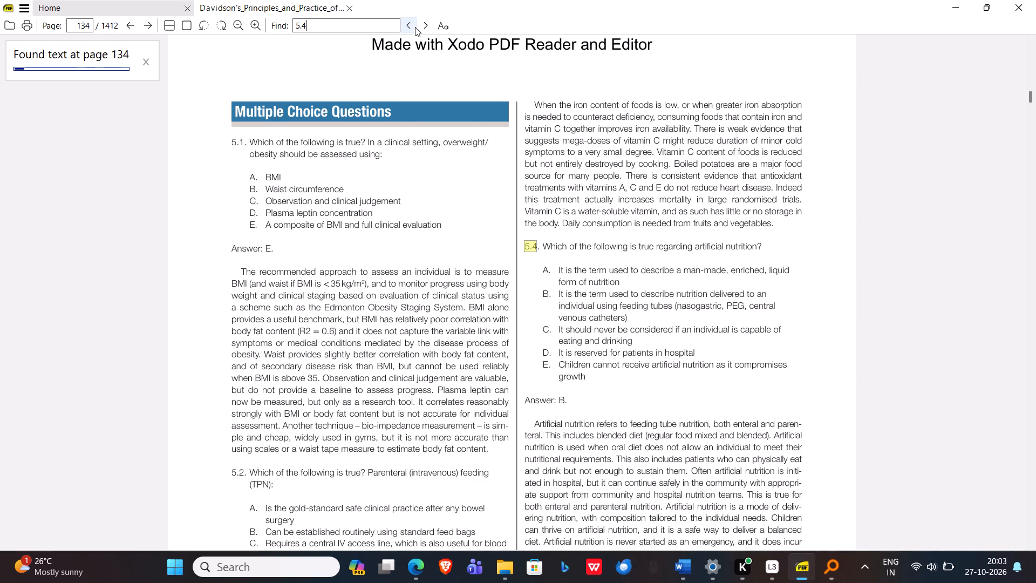
pyautogui.click(415, 27)
pyautogui.click(415, 27)
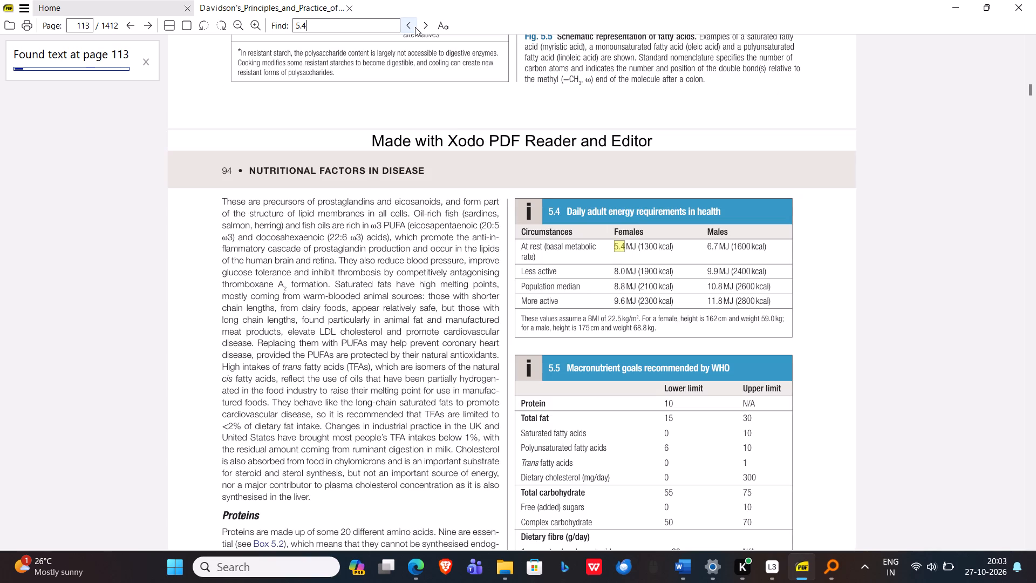
pyautogui.click(426, 25)
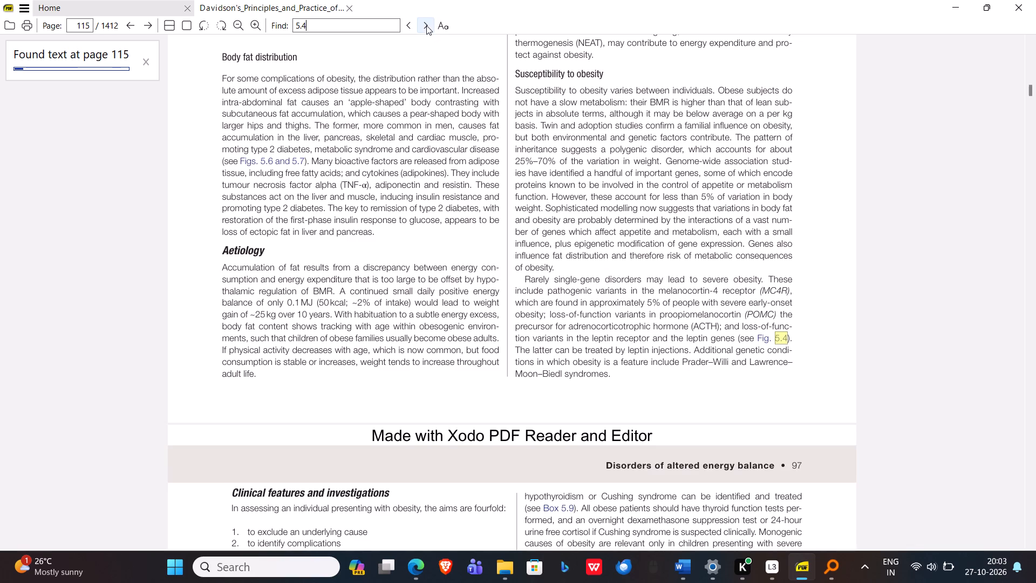
pyautogui.click(426, 25)
pyautogui.click(426, 25)
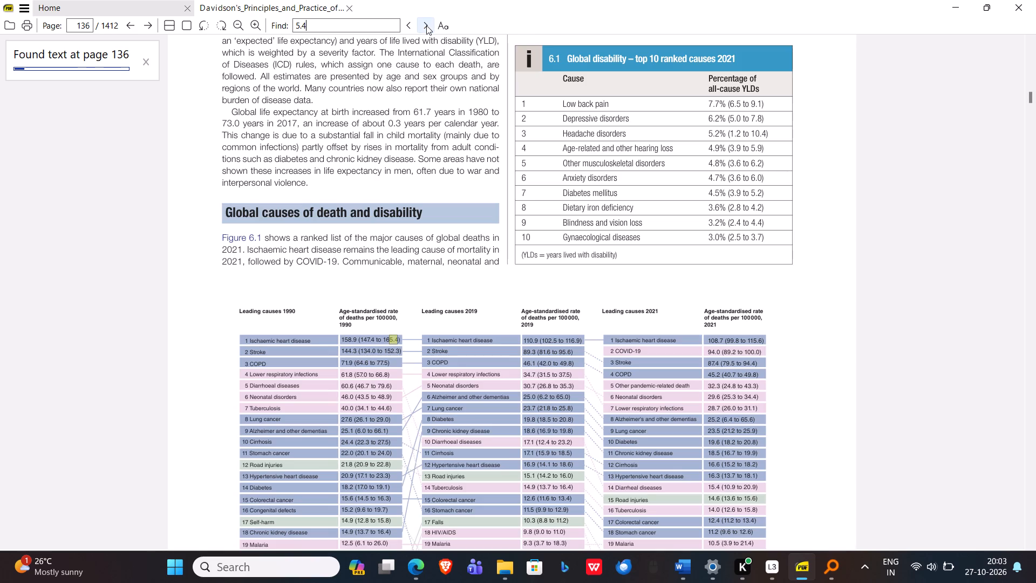
pyautogui.click(426, 25)
pyautogui.click(413, 27)
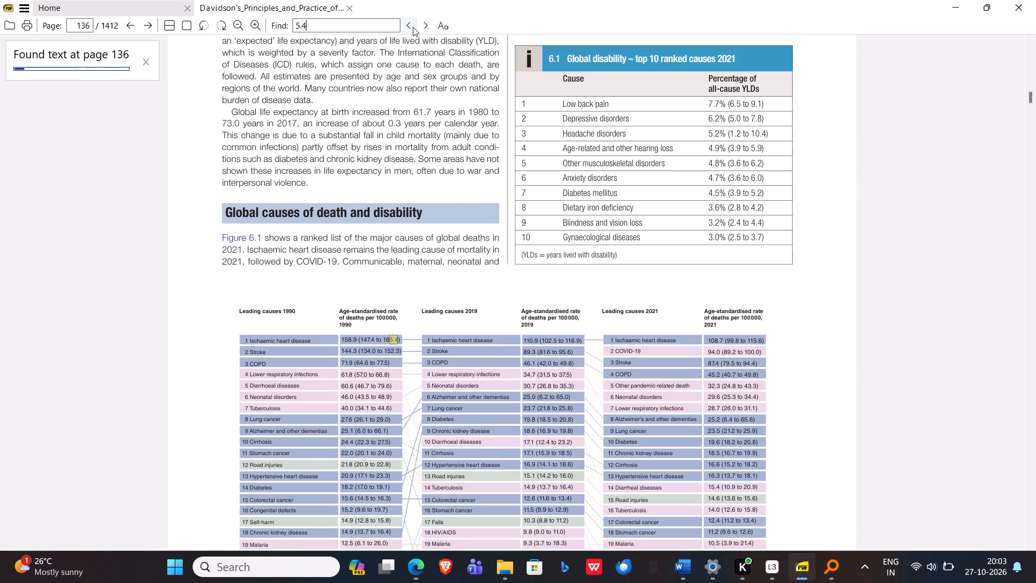
pyautogui.click(413, 27)
pyautogui.click(413, 27)
pyautogui.click(413, 27)
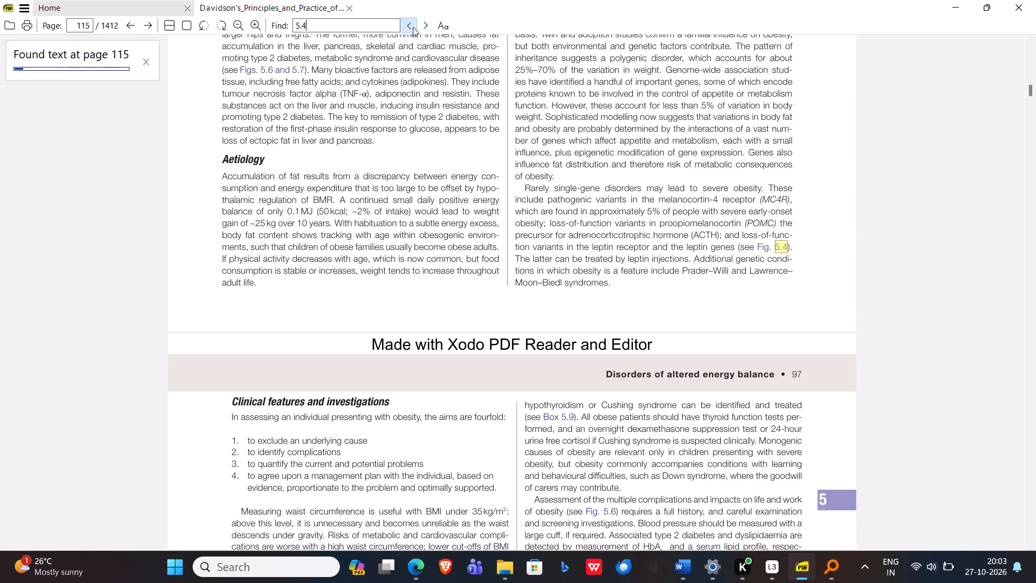
pyautogui.click(413, 27)
pyautogui.click(413, 27)
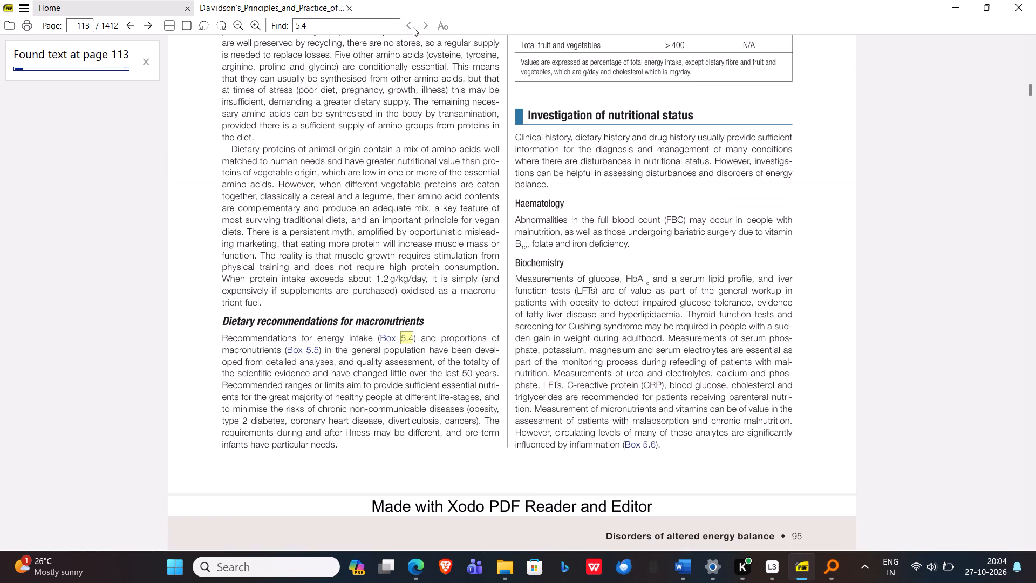
pyautogui.click(413, 27)
pyautogui.click(413, 27)
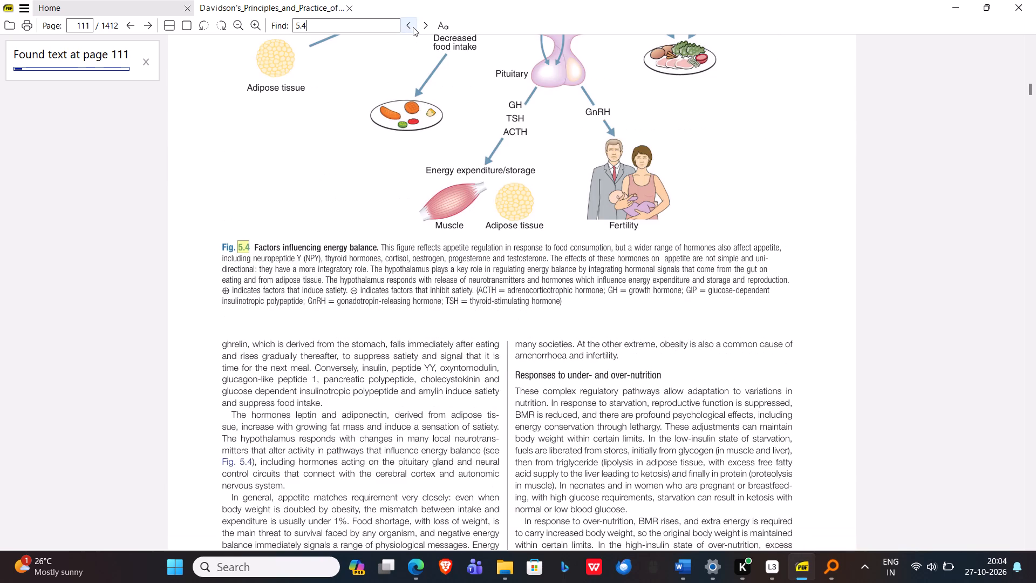
# Capture a screen snip of the whole Fig. 5.4 diagram together with its caption.
pyautogui.scroll(2, 438, 289)
pyautogui.click(438, 289)
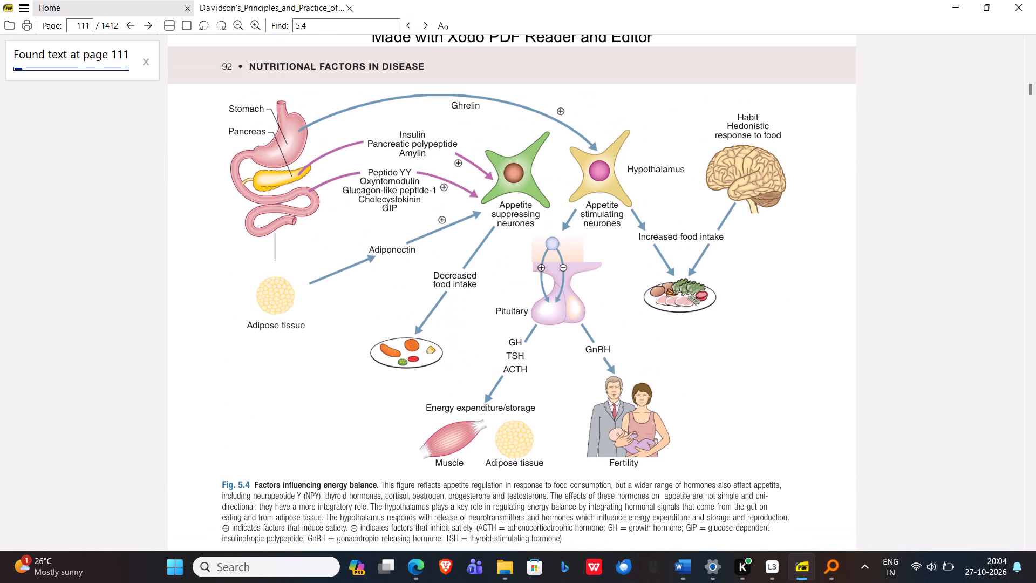
pyautogui.press('shift+super+s')
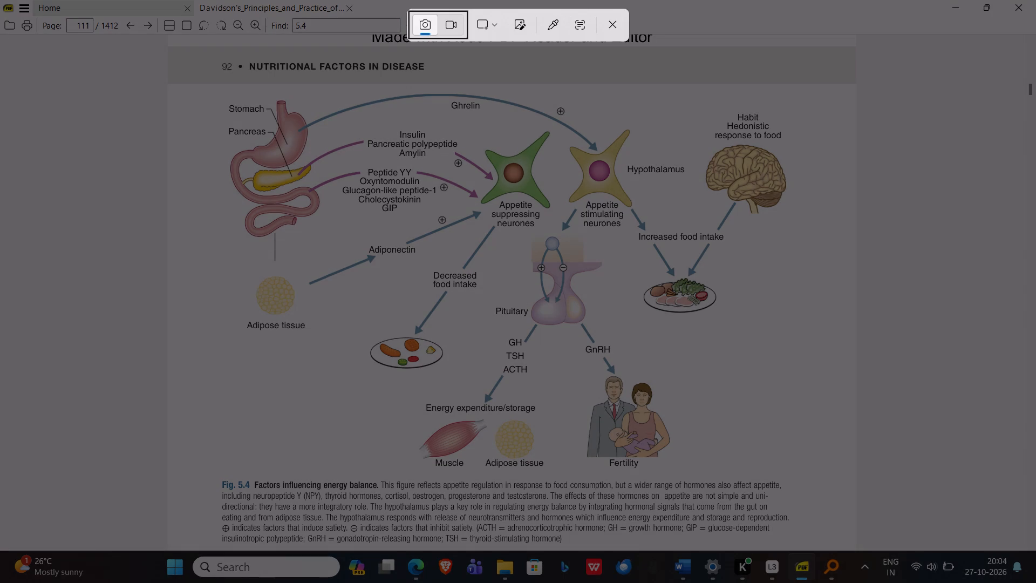
pyautogui.moveTo(202, 94); pyautogui.dragTo(825, 546)
# Switch to the medicine sessional notes in Word and paste the Fig. 5.4 snip below the Question 72 heading.
pyautogui.hotkey('alt', 'Tab')
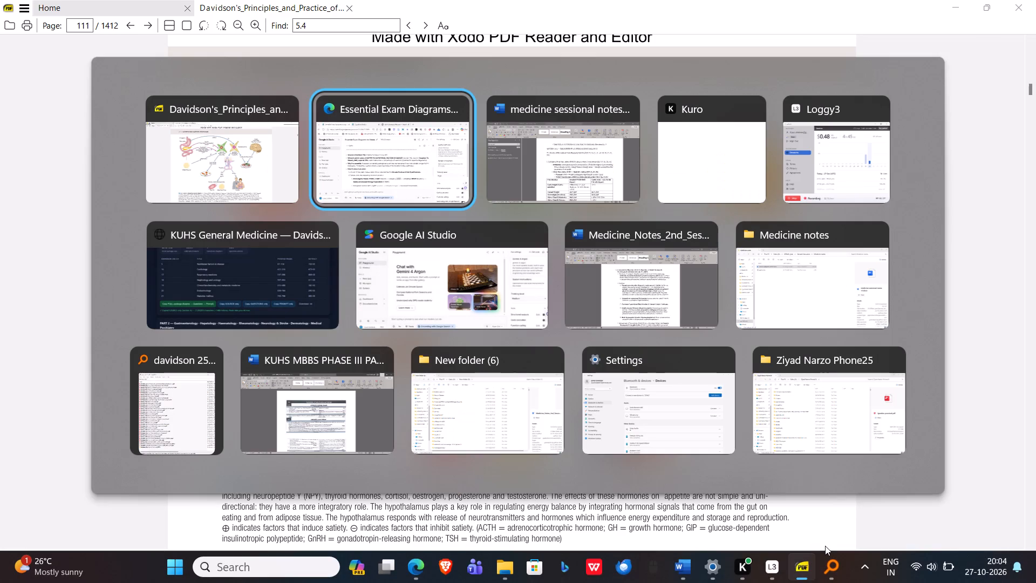
pyautogui.hotkey('alt', 'Tab')
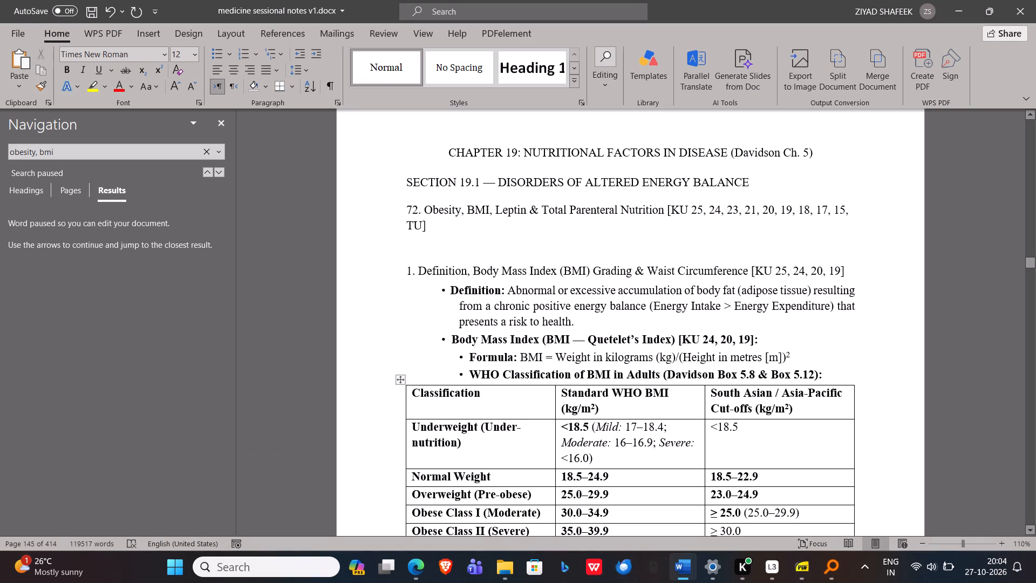
pyautogui.hotkey('ctrl', 'v')
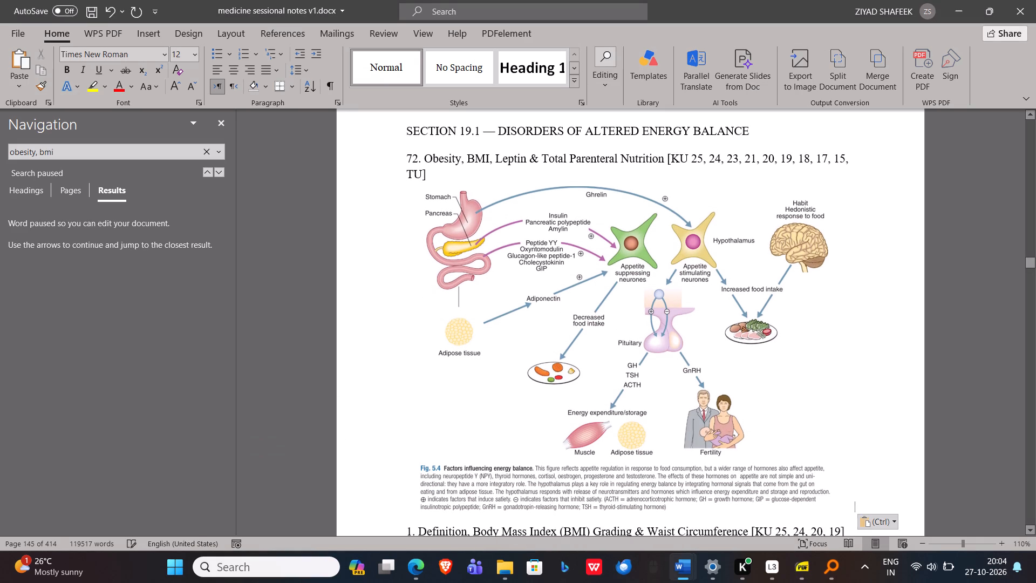
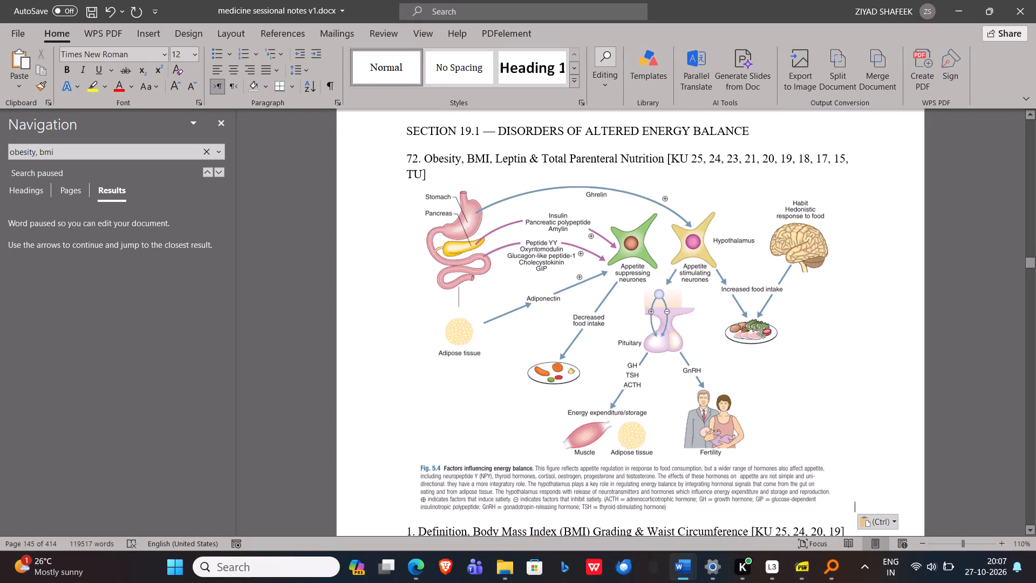
pyautogui.scroll(-2, 725, 287)
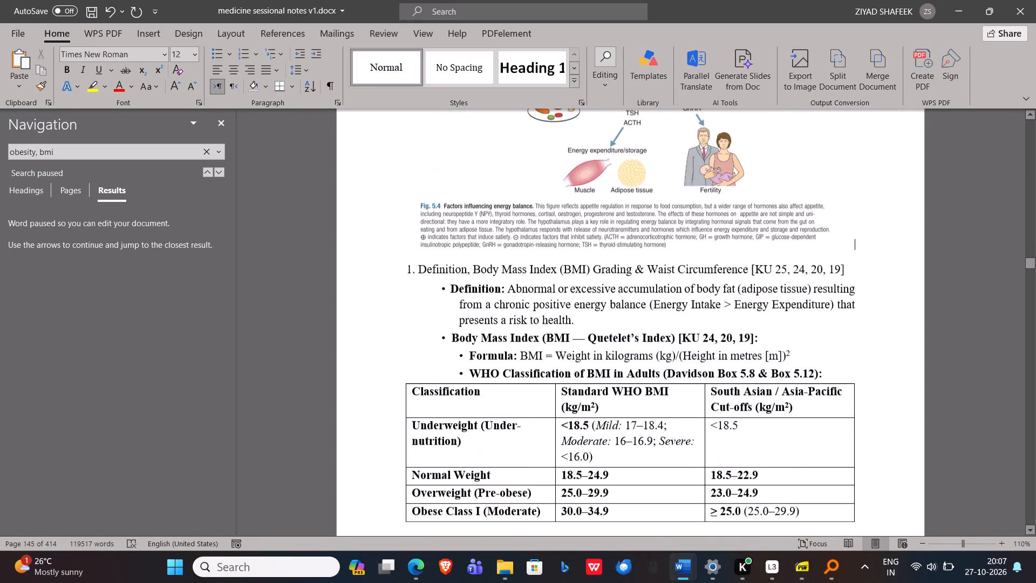
pyautogui.scroll(-4, 725, 287)
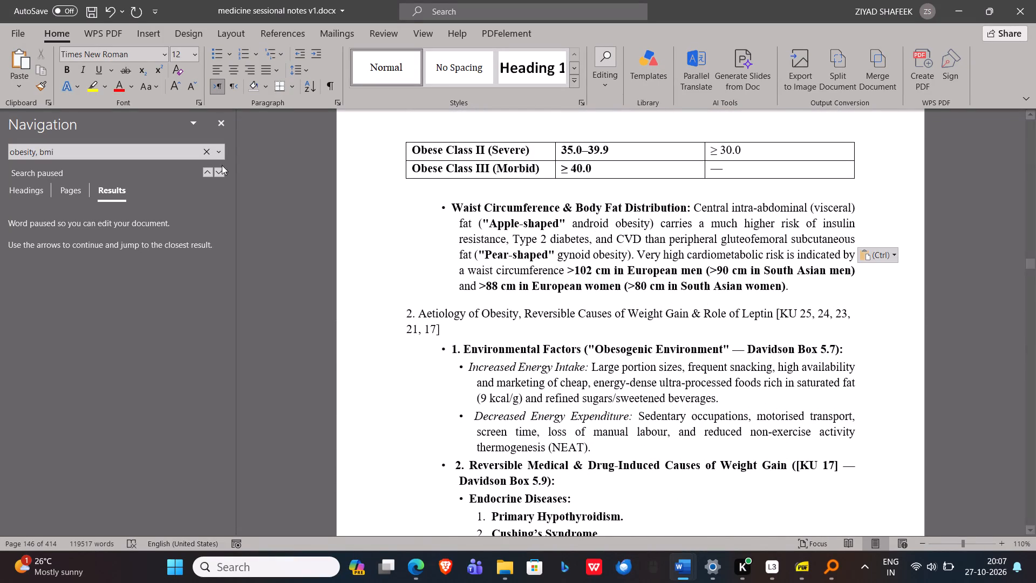
pyautogui.click(205, 154)
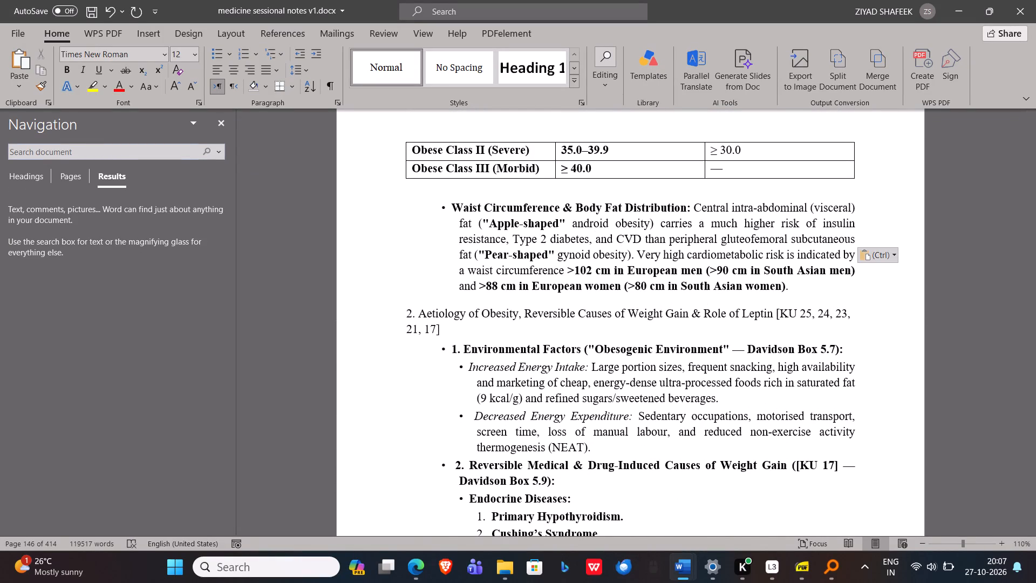
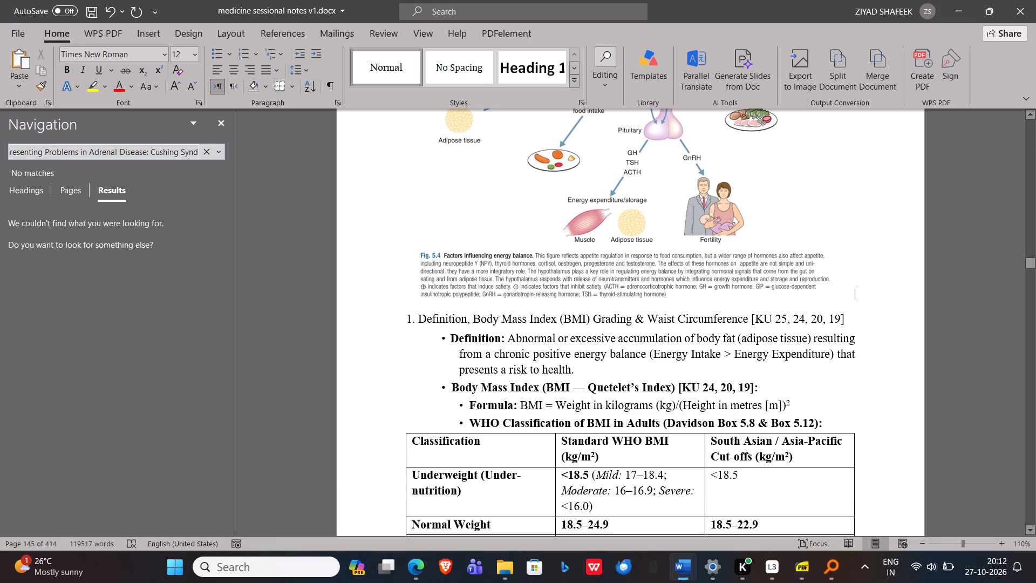
pyautogui.moveTo(87, 152); pyautogui.dragTo(0, 152)
pyautogui.press('BackSpace')
pyautogui.press('Right')
pyautogui.press('BackSpace')
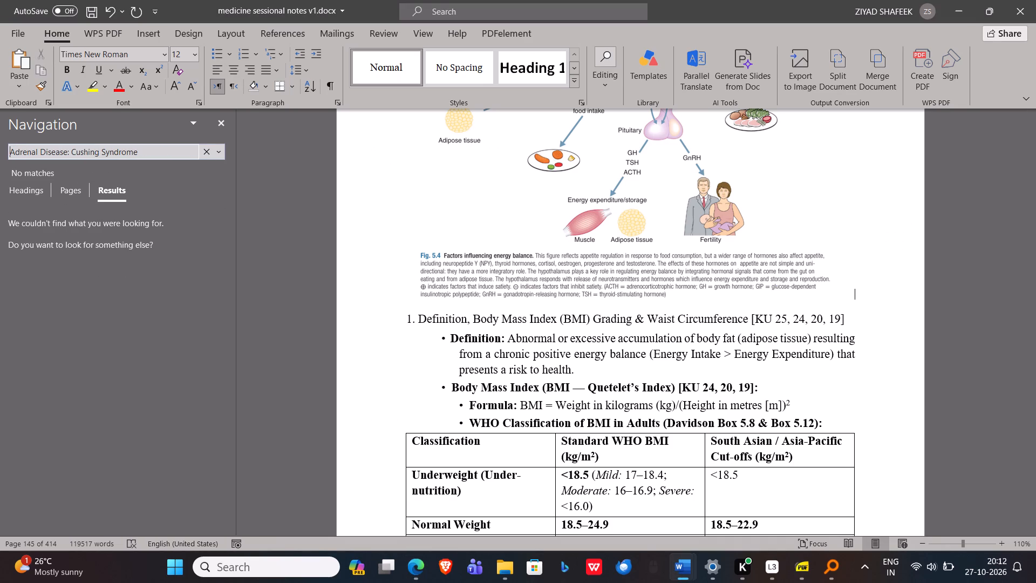
pyautogui.press('Return')
pyautogui.press('Return')
# Search the notes for "cushing syndrome", broaden to "cushing", and check matches up to the Cushing's Syndrome (Ectopic ACTH / Pituitary-dependent) bullet.
pyautogui.moveTo(159, 151); pyautogui.dragTo(0, 153)
pyautogui.write('cushing syndrome')
pyautogui.press('Return')
pyautogui.press('Return')
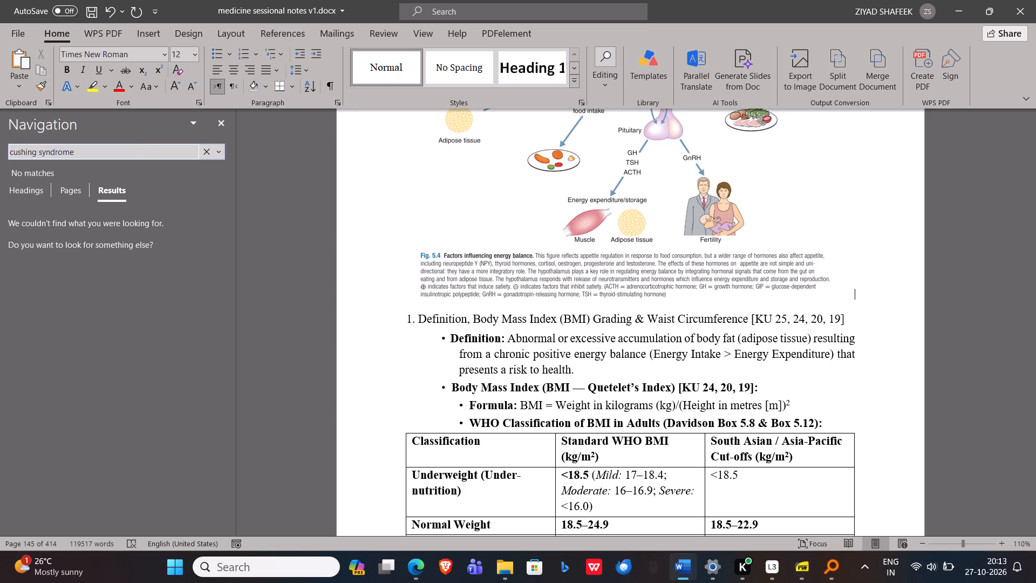
pyautogui.hotkey('ctrl', 'a')
pyautogui.write('cushing')
pyautogui.press('Return')
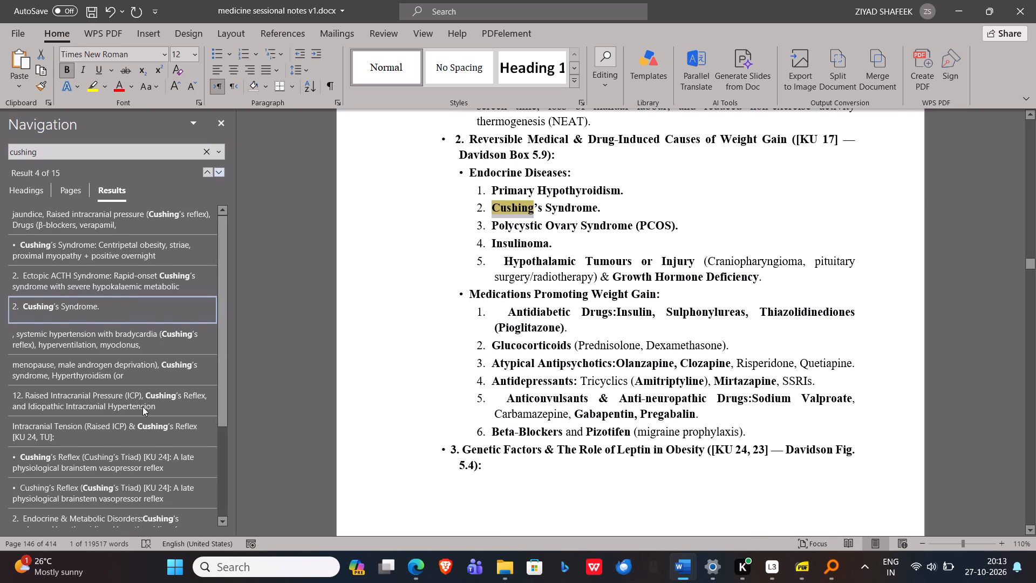
pyautogui.scroll(-3, 141, 406)
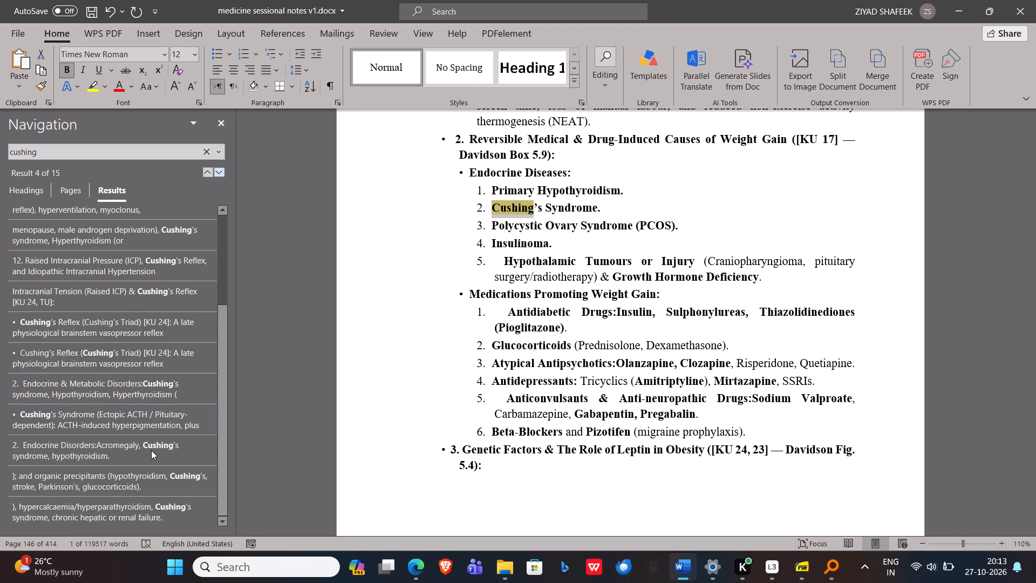
pyautogui.click(151, 450)
pyautogui.click(140, 429)
pyautogui.click(140, 397)
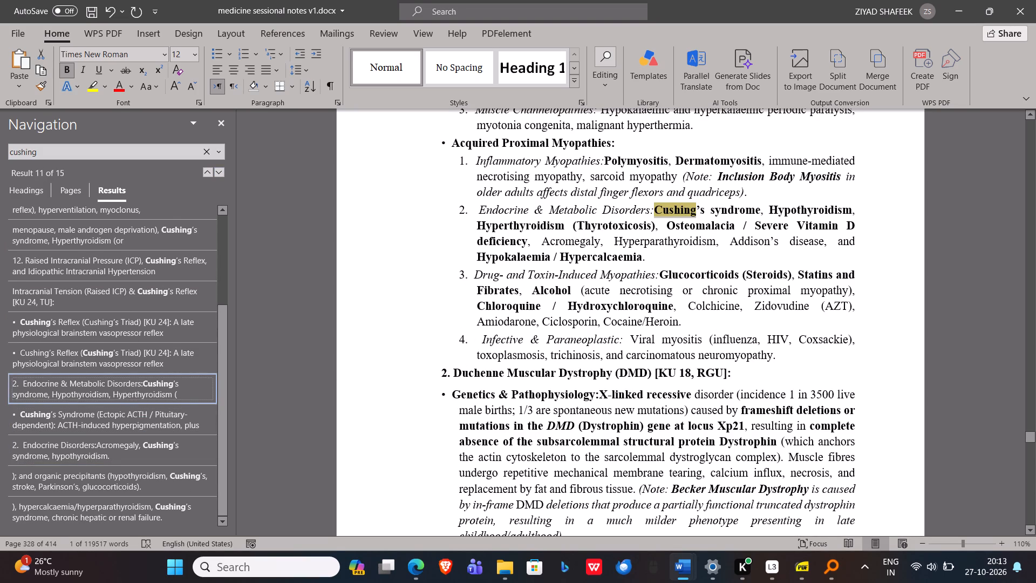
pyautogui.click(94, 422)
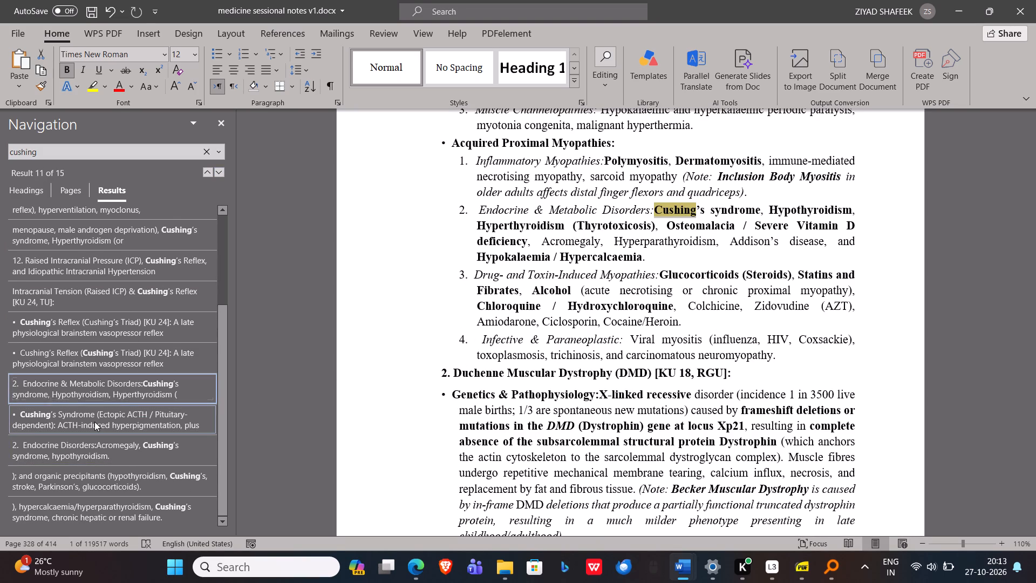
# Add an unbulleted line below the Cushing's Syndrome (Ectopic ACTH / Pituitary-dependent) bullet, try pasting the clipboard content there, and undo the paste.
pyautogui.click(825, 246)
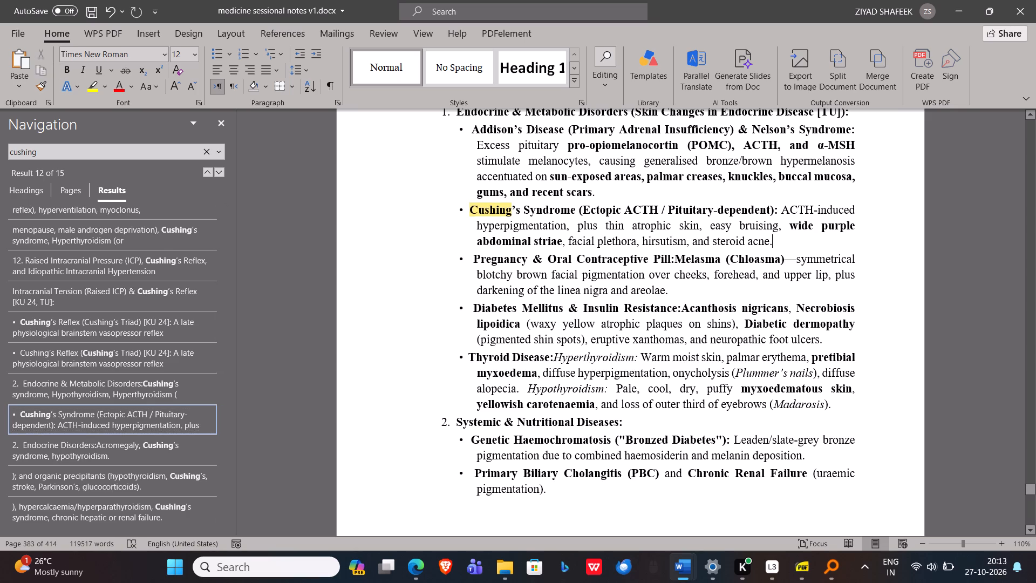
pyautogui.press('Return')
pyautogui.press('BackSpace')
pyautogui.hotkey('ctrl', 'v')
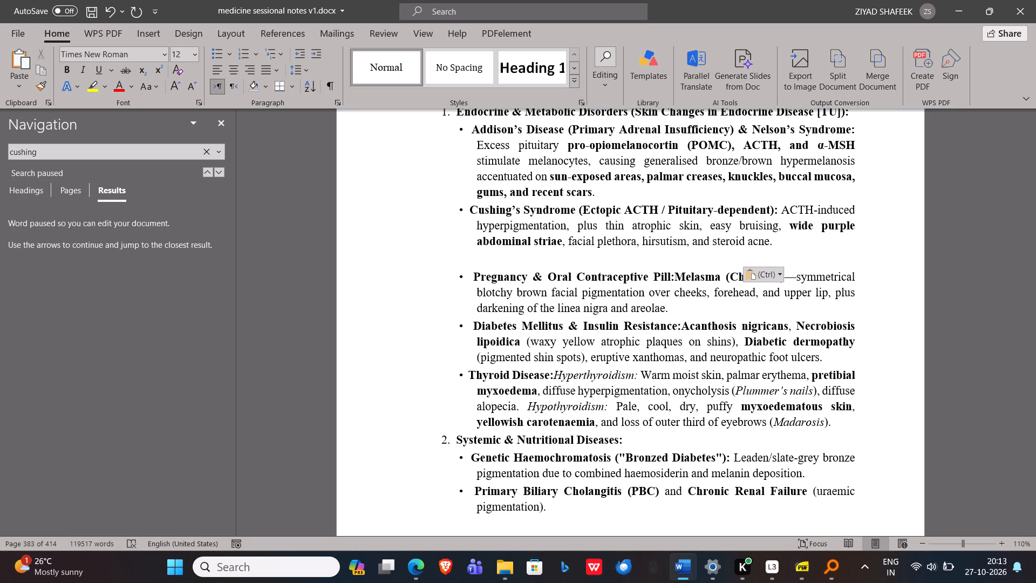
pyautogui.hotkey('ctrl', 'z')
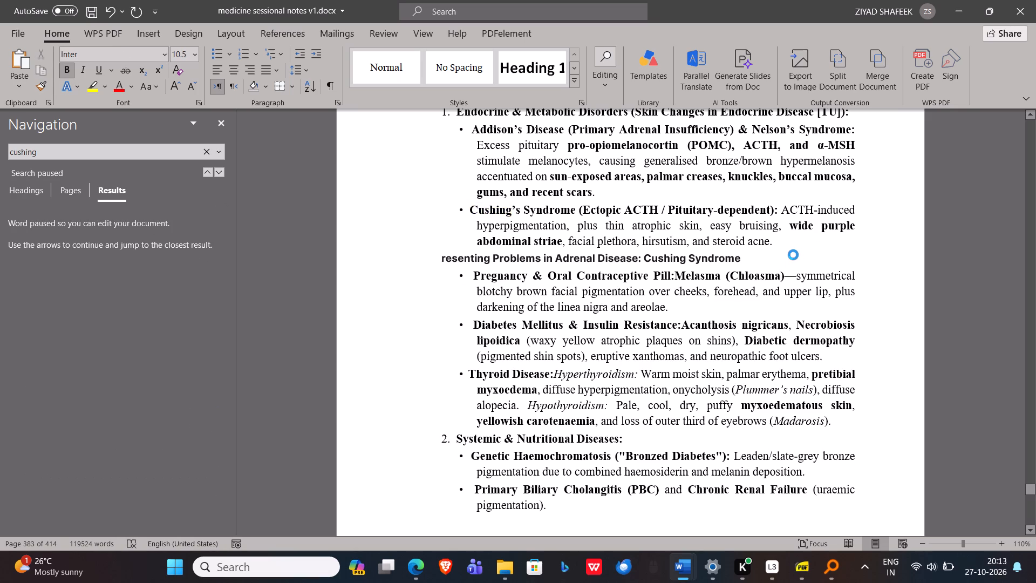
# Search the notes for "cushing's syndrome presenting", then shorten the query to "cushing's syndrome" and search again.
pyautogui.hotkey('ctrl', 'f')
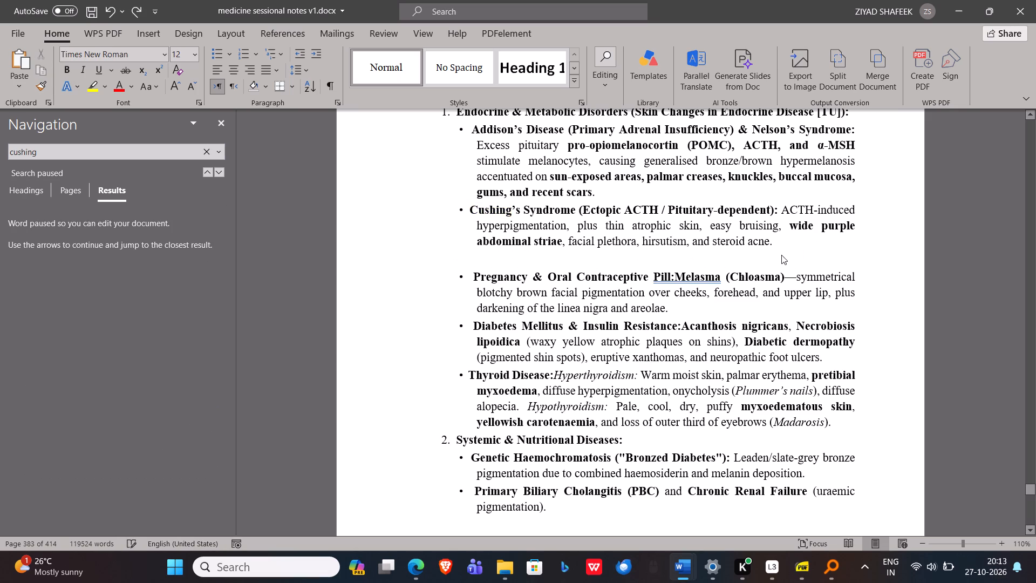
pyautogui.write("cushing's syndrome pe")
pyautogui.press('BackSpace')
pyautogui.write('resetn')
pyautogui.press('BackSpace')
pyautogui.press('n')
pyautogui.press('BackSpace')
pyautogui.press('BackSpace')
pyautogui.write('nting')
pyautogui.press('Return')
pyautogui.press('BackSpace')
pyautogui.press('BackSpace')
pyautogui.press('BackSpace')
pyautogui.press('BackSpace')
pyautogui.press('BackSpace')
pyautogui.press('BackSpace')
pyautogui.press('BackSpace')
pyautogui.press('BackSpace')
pyautogui.press('BackSpace')
pyautogui.press('BackSpace')
pyautogui.press('BackSpace')
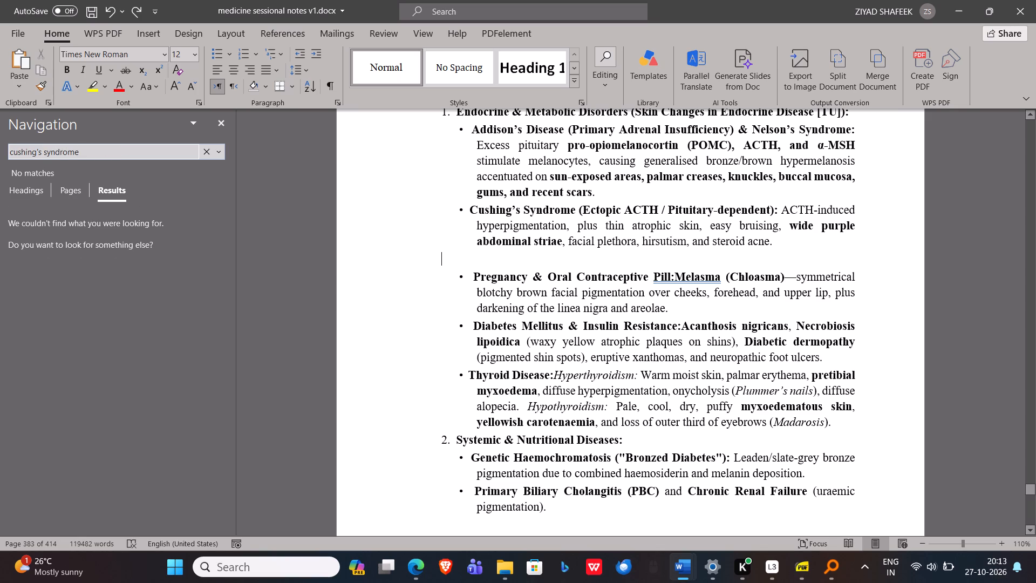
pyautogui.press('Return')
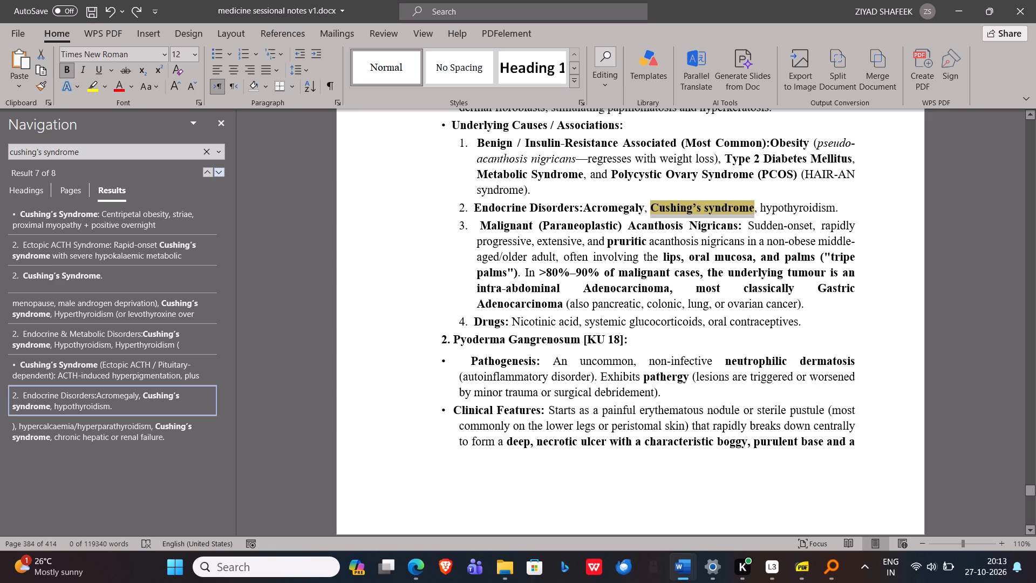
# Review several "cushing's syndrome" matches in the notes to find a suitable place for Fig. 20.22.
pyautogui.click(137, 279)
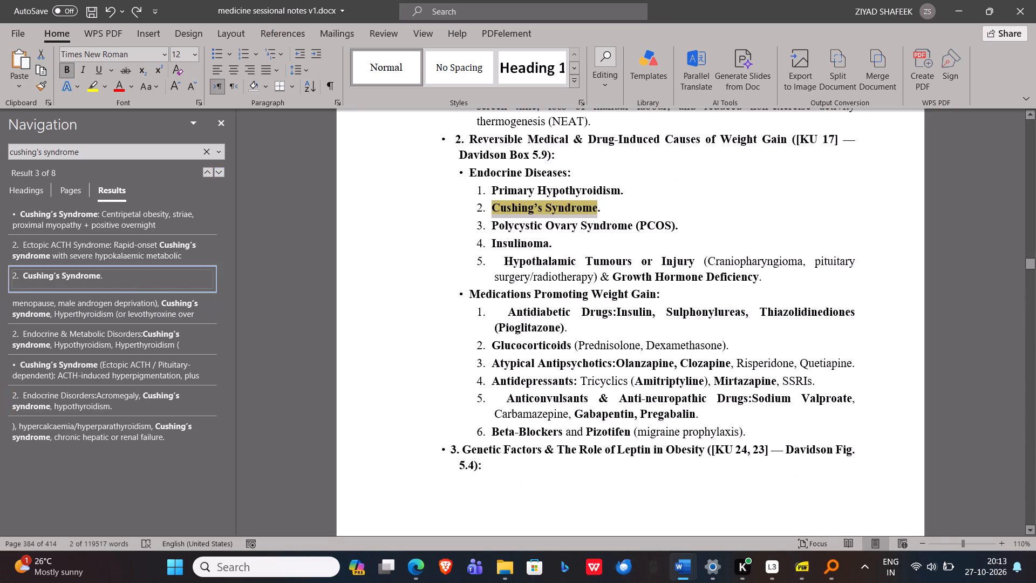
pyautogui.click(111, 369)
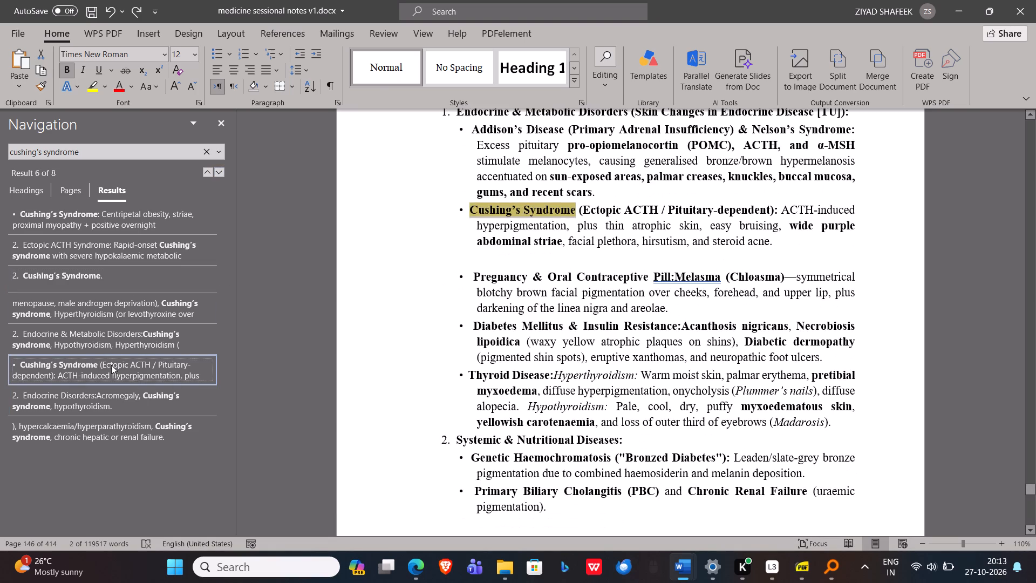
pyautogui.click(110, 345)
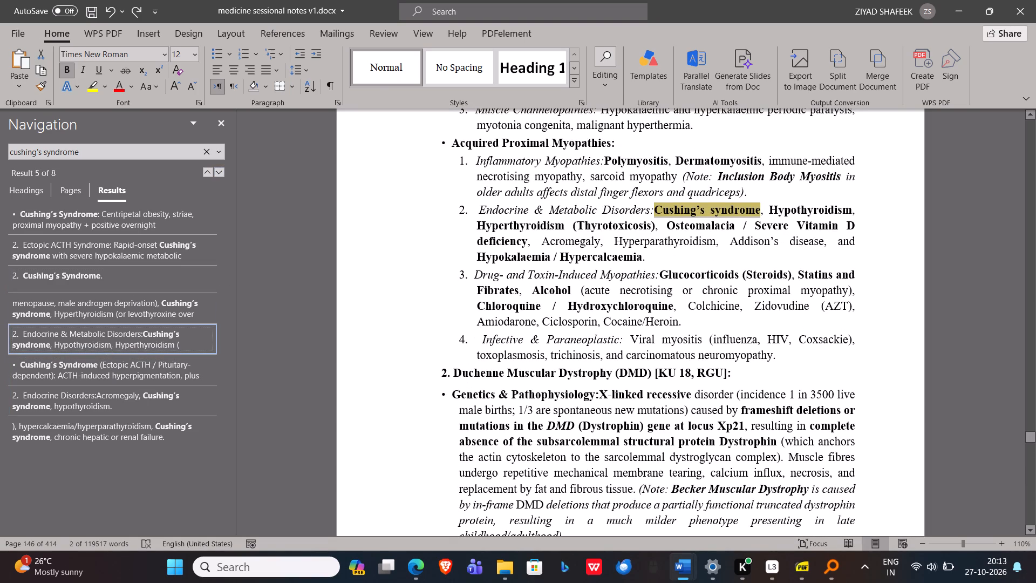
pyautogui.click(178, 428)
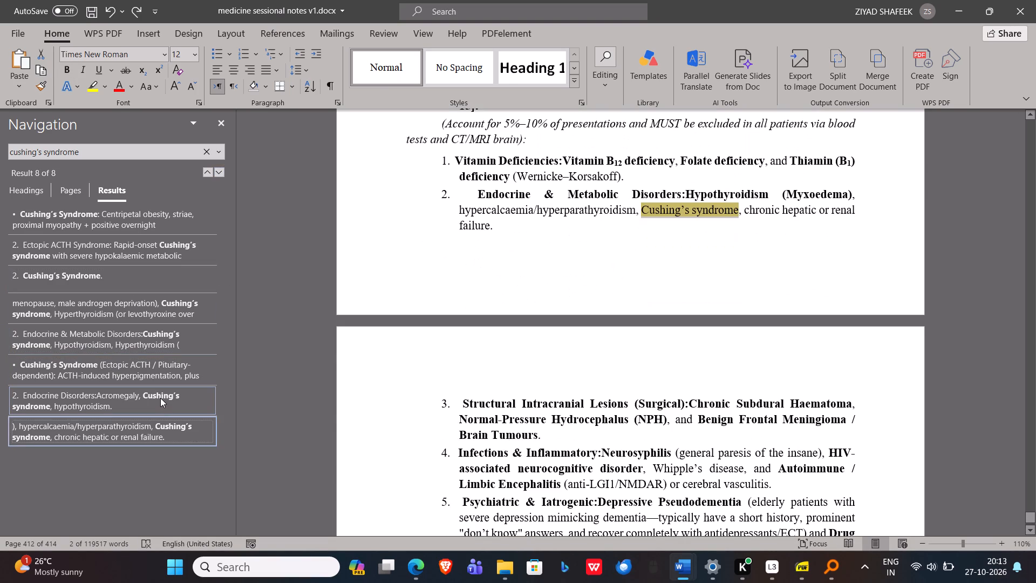
pyautogui.click(160, 398)
pyautogui.click(129, 365)
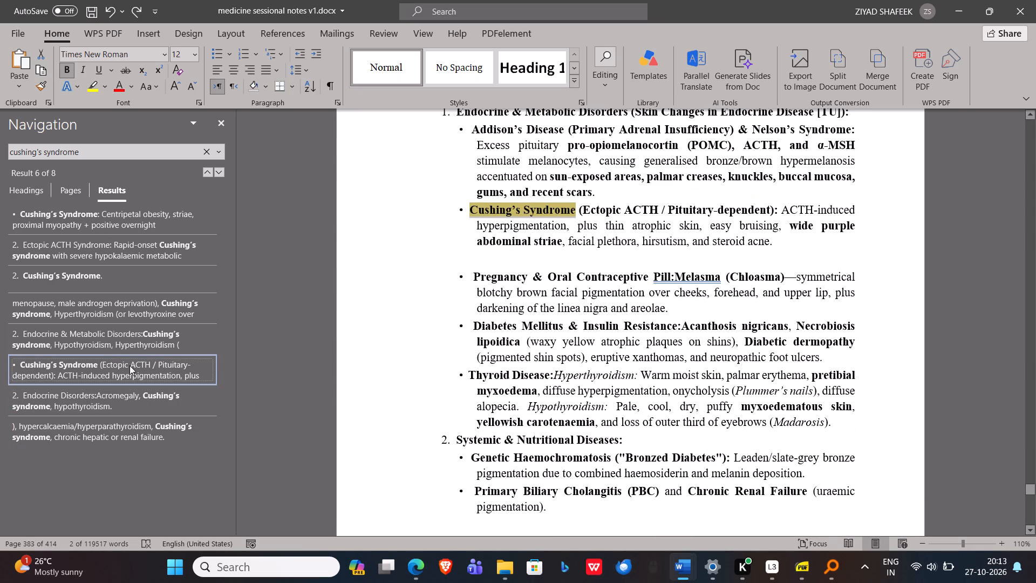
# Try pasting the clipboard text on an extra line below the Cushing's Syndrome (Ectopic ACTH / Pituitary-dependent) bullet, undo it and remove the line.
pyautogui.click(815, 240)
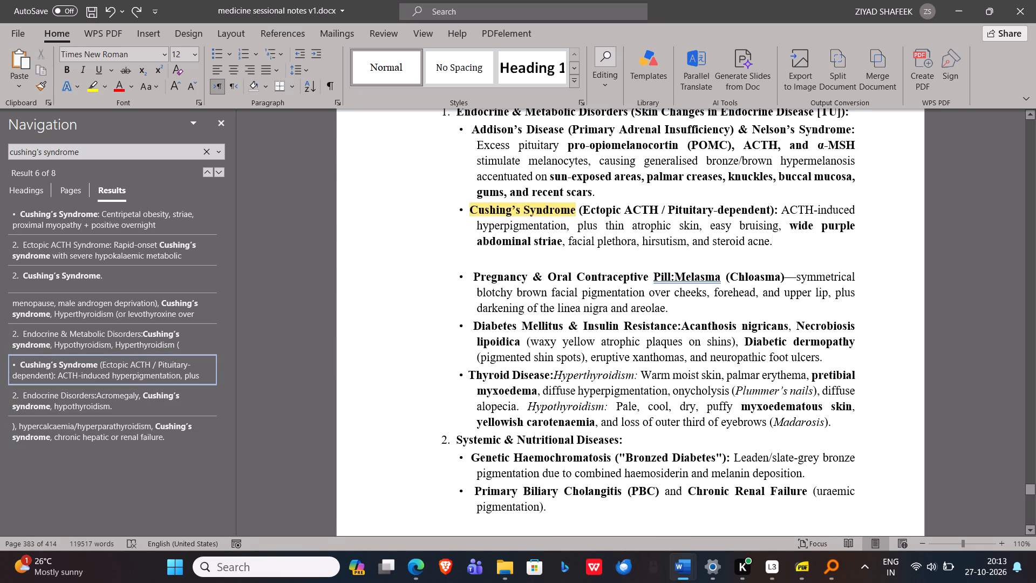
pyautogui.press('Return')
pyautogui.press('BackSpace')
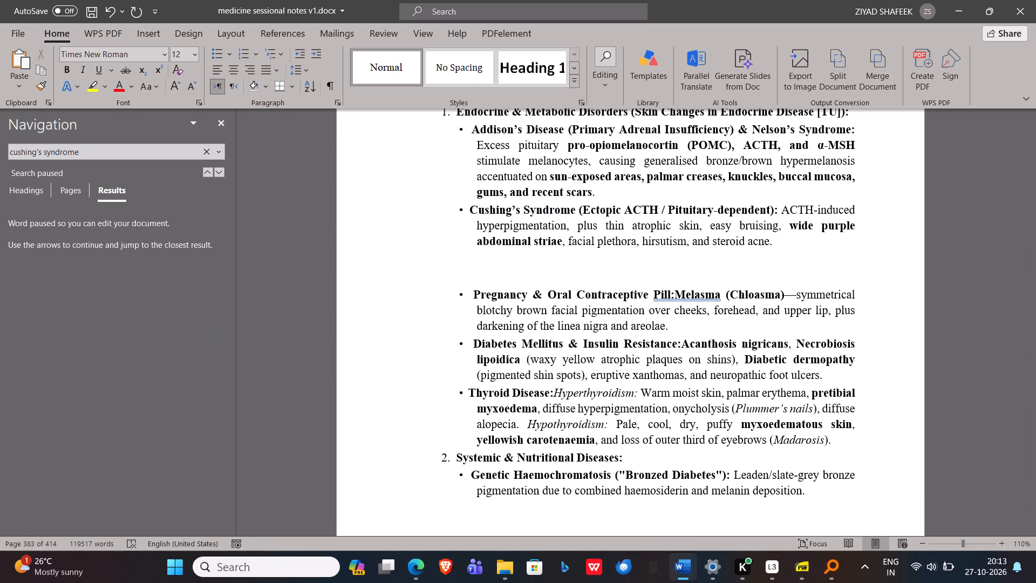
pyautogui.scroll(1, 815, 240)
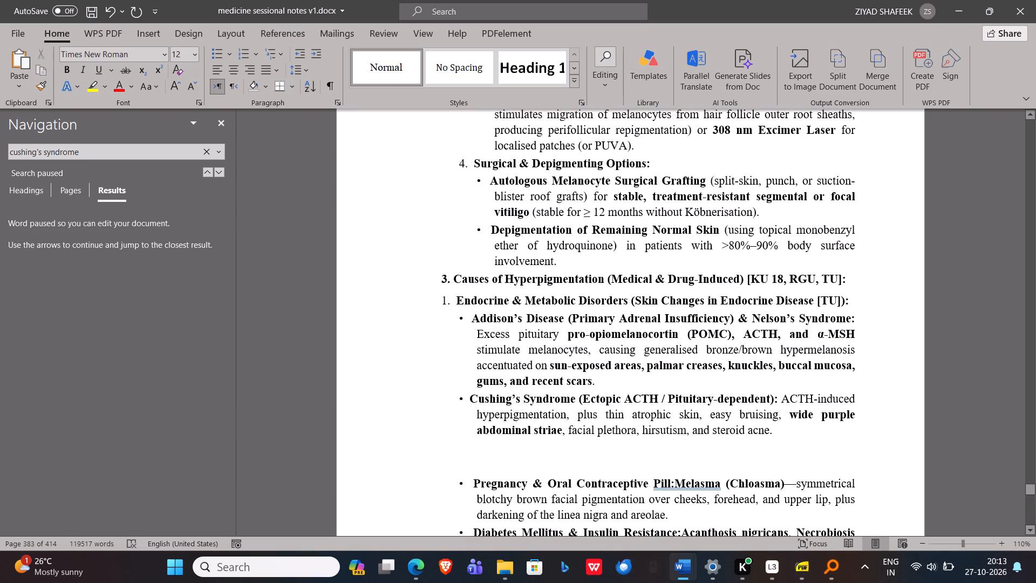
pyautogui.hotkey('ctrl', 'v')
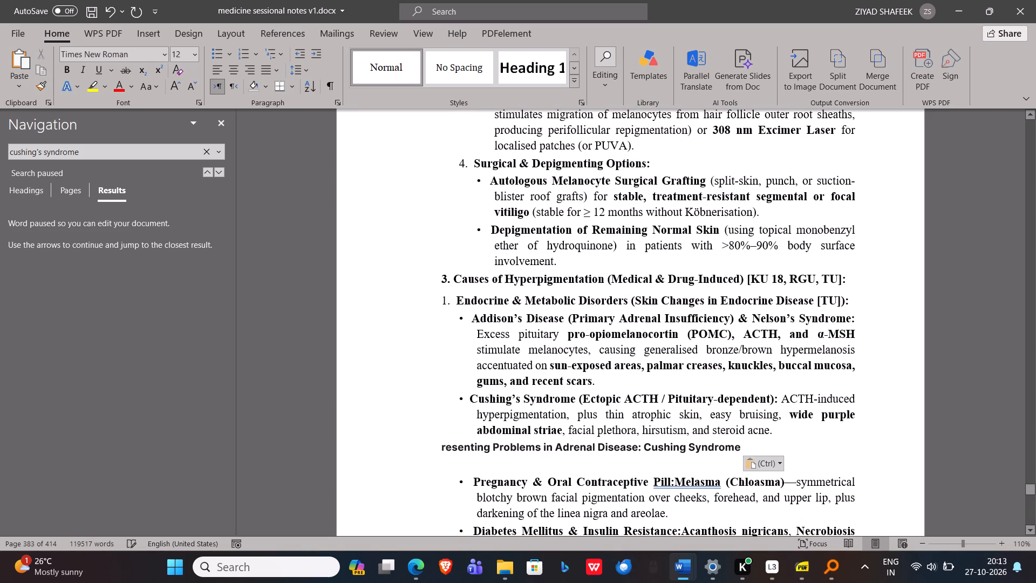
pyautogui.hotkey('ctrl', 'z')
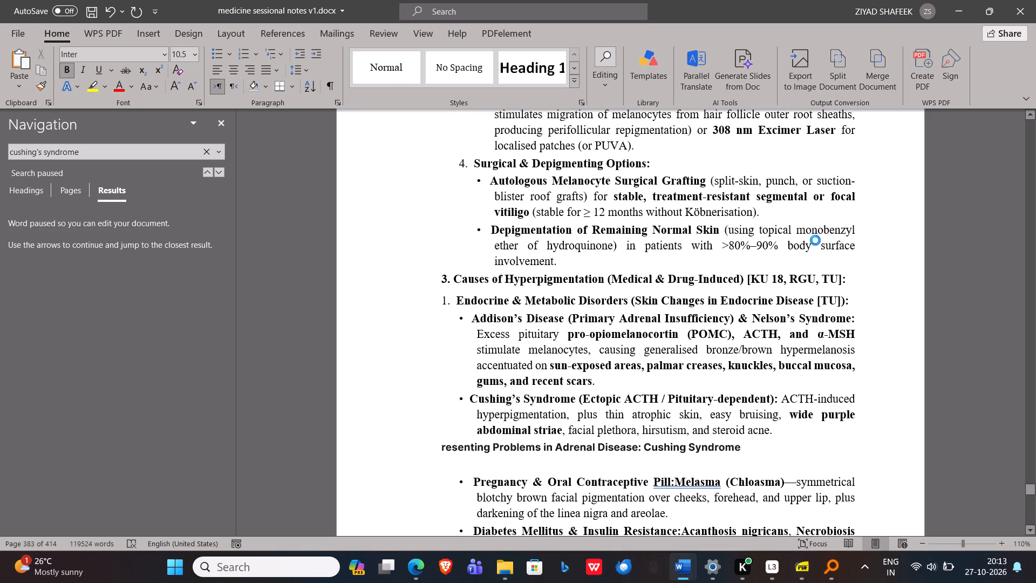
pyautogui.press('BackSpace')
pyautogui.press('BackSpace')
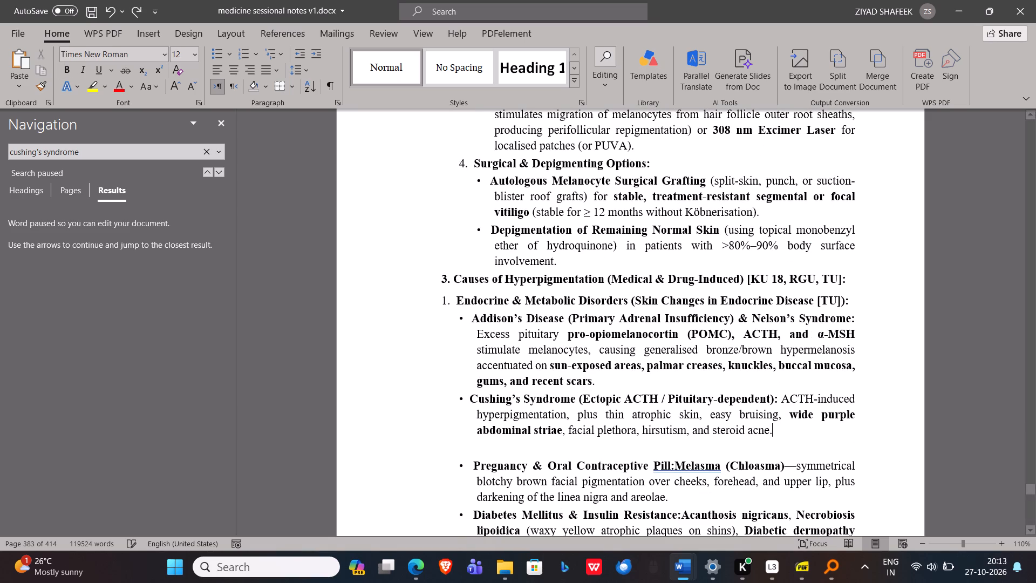
# Resume the "cushing's syndrome" search and check the hypertension, osteoporosis and proximal myopathy matches as places for the figure.
pyautogui.click(219, 170)
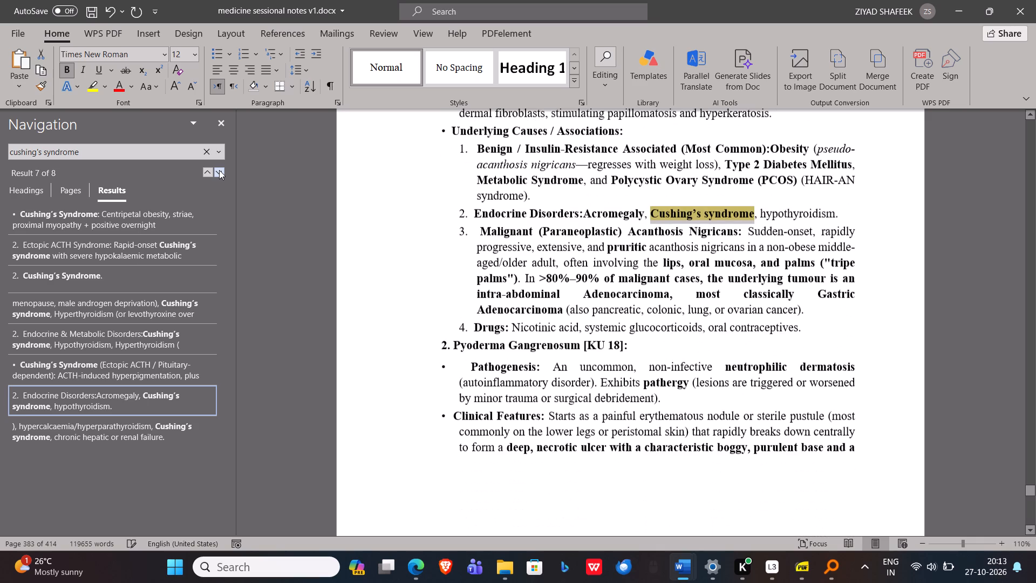
pyautogui.click(176, 278)
pyautogui.click(134, 219)
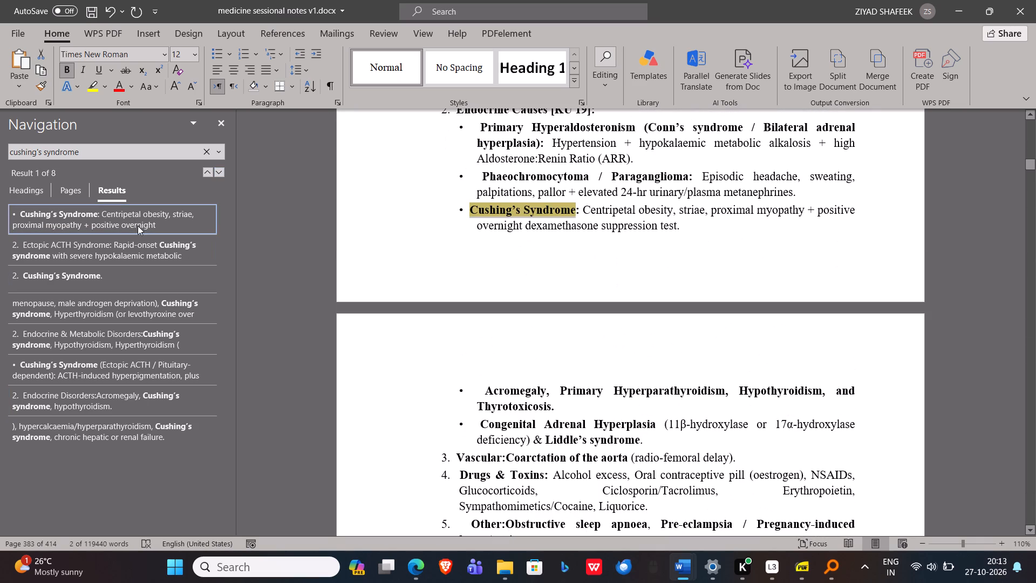
pyautogui.click(148, 312)
pyautogui.click(149, 333)
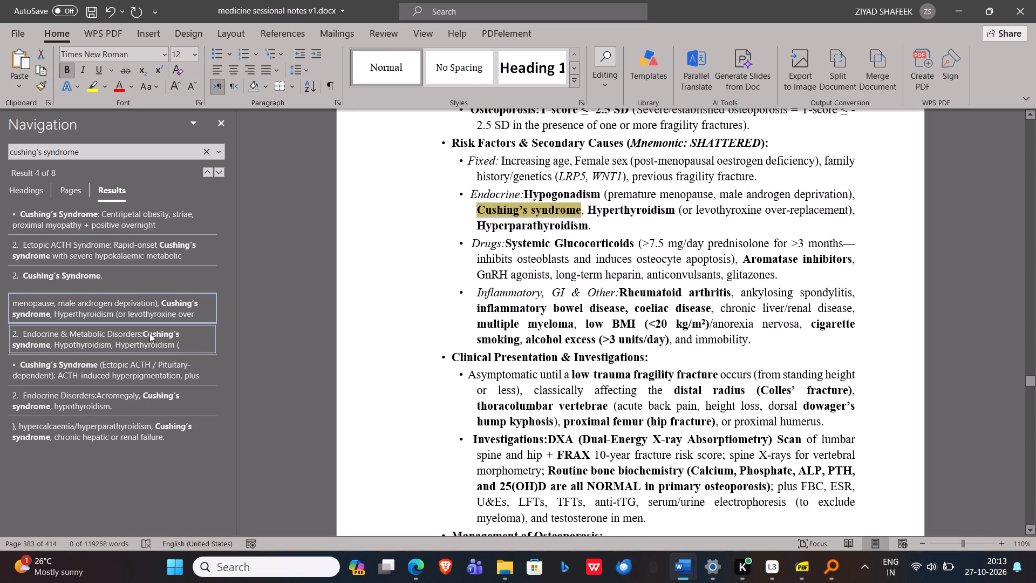
pyautogui.click(126, 300)
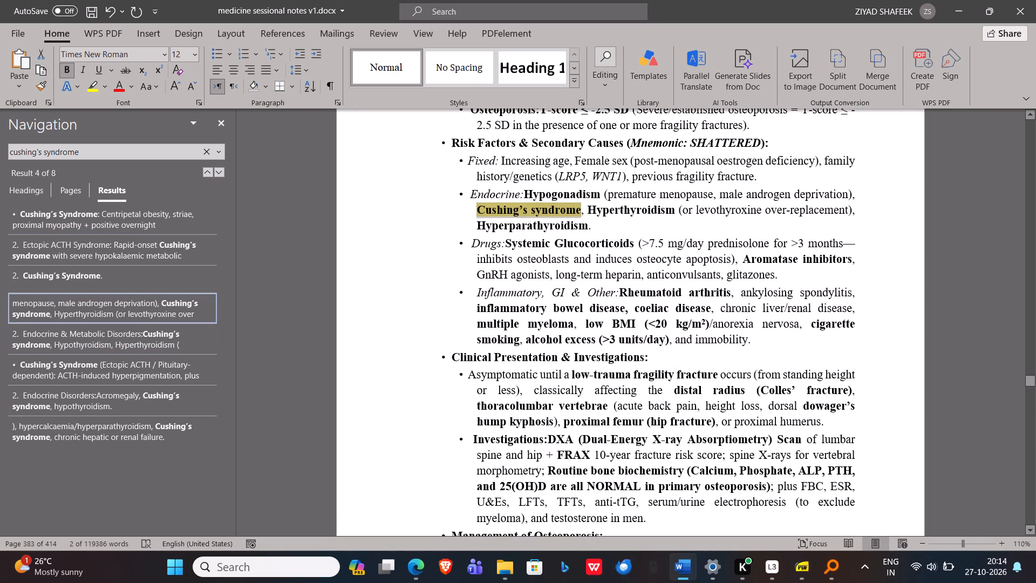
pyautogui.click(154, 345)
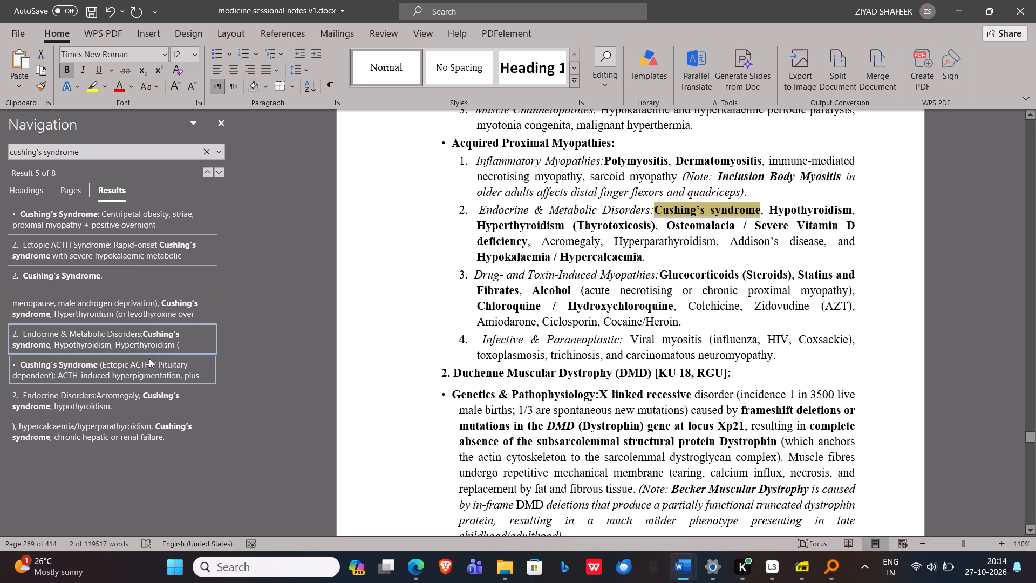
# Insert the copied Fig. 20.22 image from the clipboard history on the blank line below the Cushing's Syndrome (Ectopic ACTH / Pituitary-dependent) bullet.
pyautogui.click(149, 358)
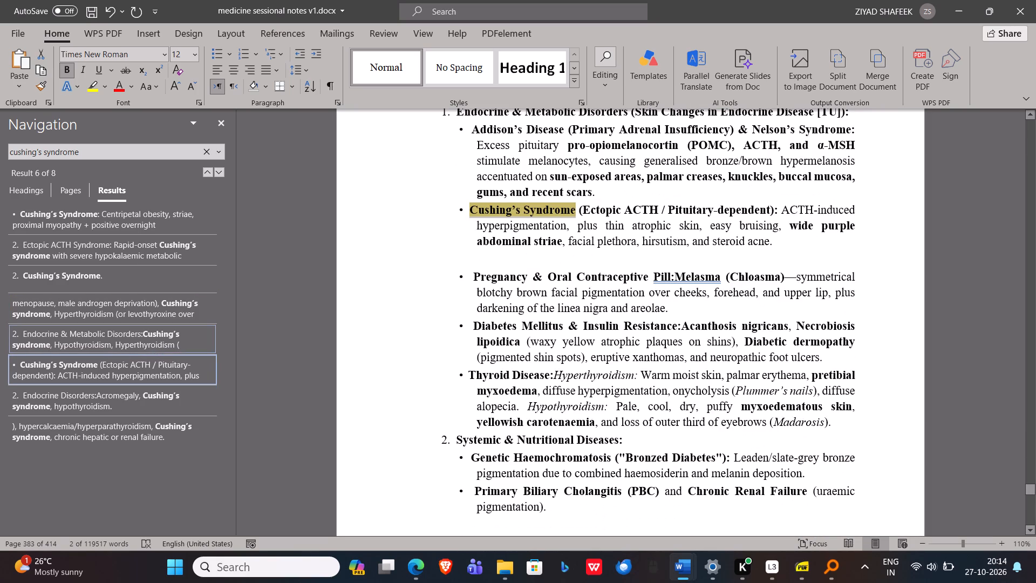
pyautogui.click(477, 257)
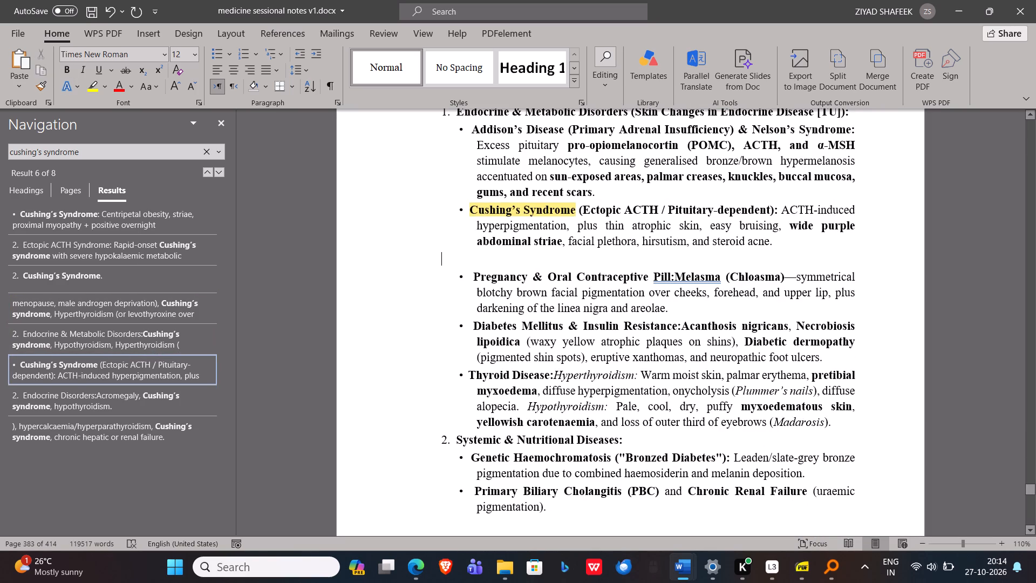
pyautogui.press('super+v')
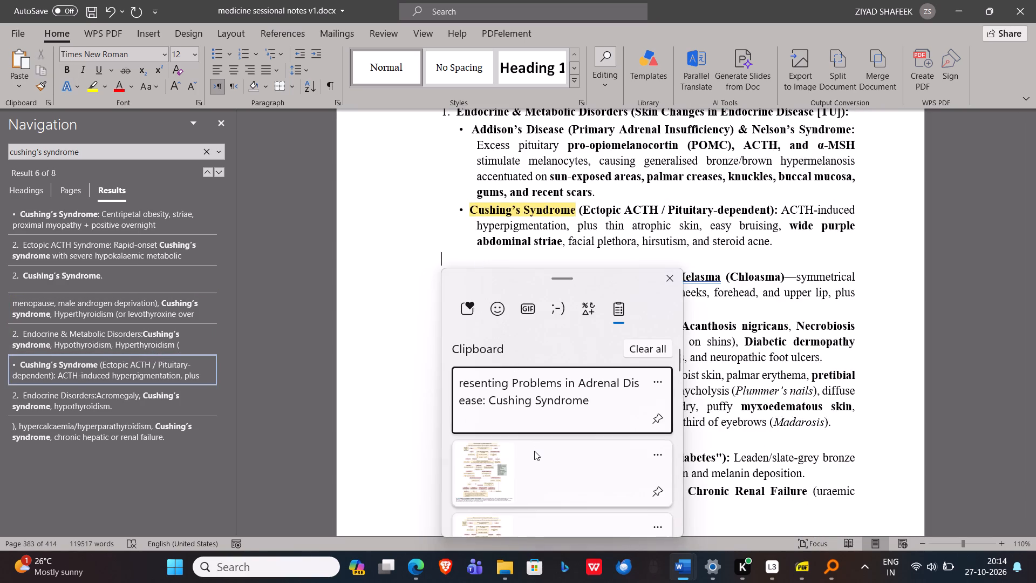
pyautogui.click(531, 452)
pyautogui.hotkey('ctrl', 'v')
pyautogui.click(605, 407)
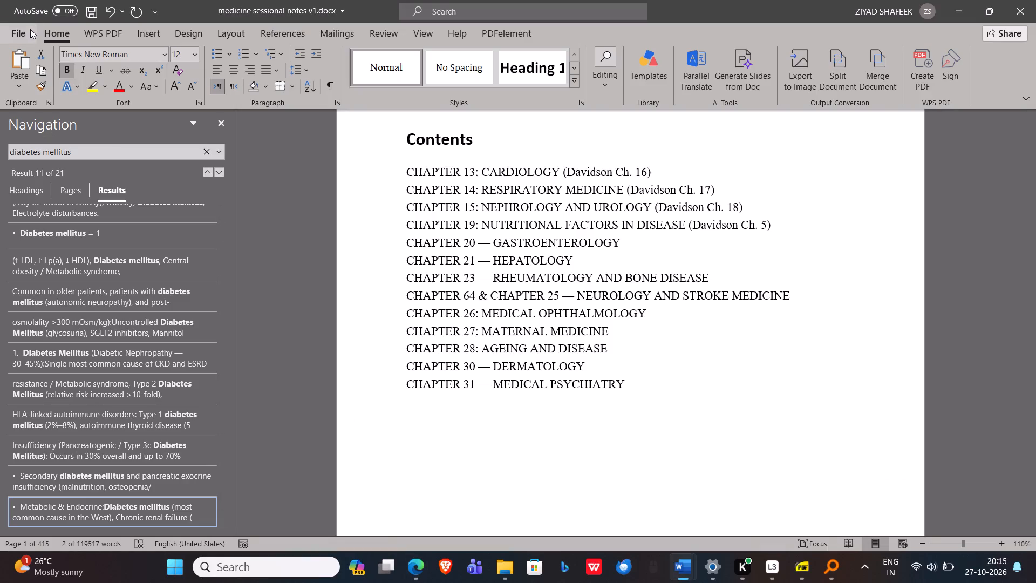
pyautogui.click(56, 272)
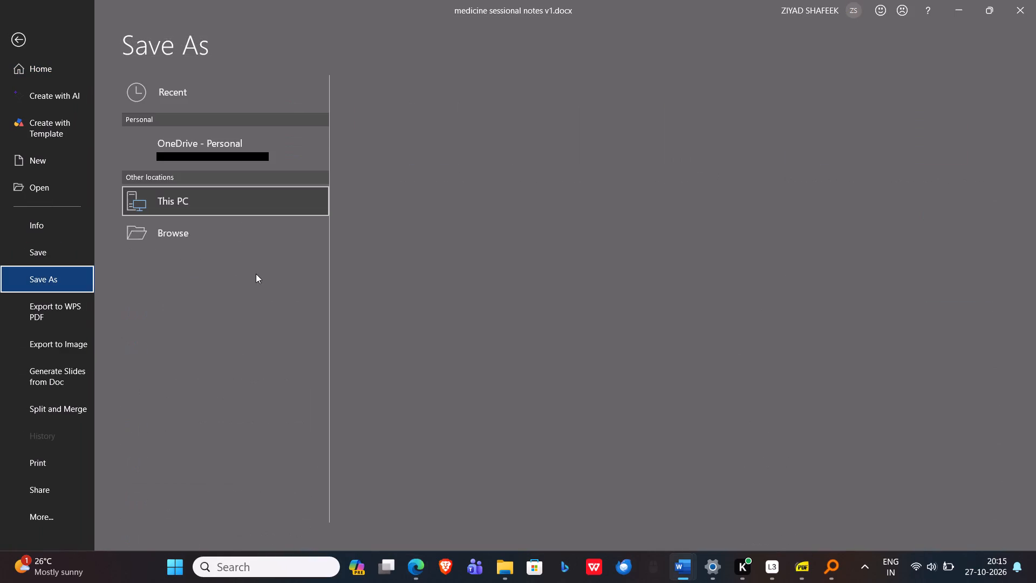
pyautogui.click(260, 265)
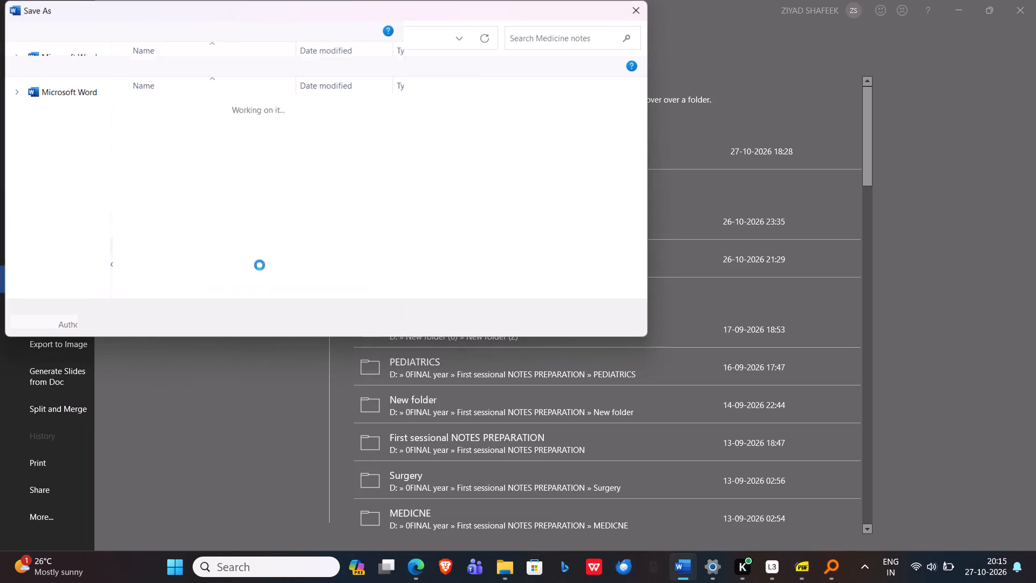
pyautogui.write('Medicni')
pyautogui.press('BackSpace')
pyautogui.press('BackSpace')
pyautogui.write('ine Sessional')
pyautogui.press('BackSpace')
pyautogui.press('BackSpace')
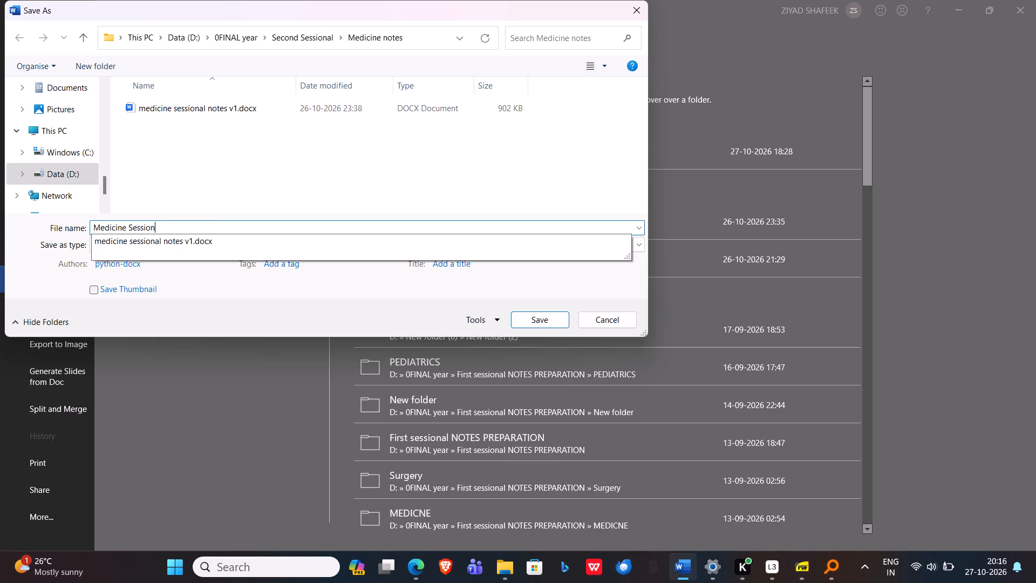
pyautogui.press('BackSpace')
pyautogui.press('BackSpace')
pyautogui.press('BackSpace')
pyautogui.press('BackSpace')
pyautogui.press('BackSpace')
pyautogui.write('cond Sessional NO')
pyautogui.press('BackSpace')
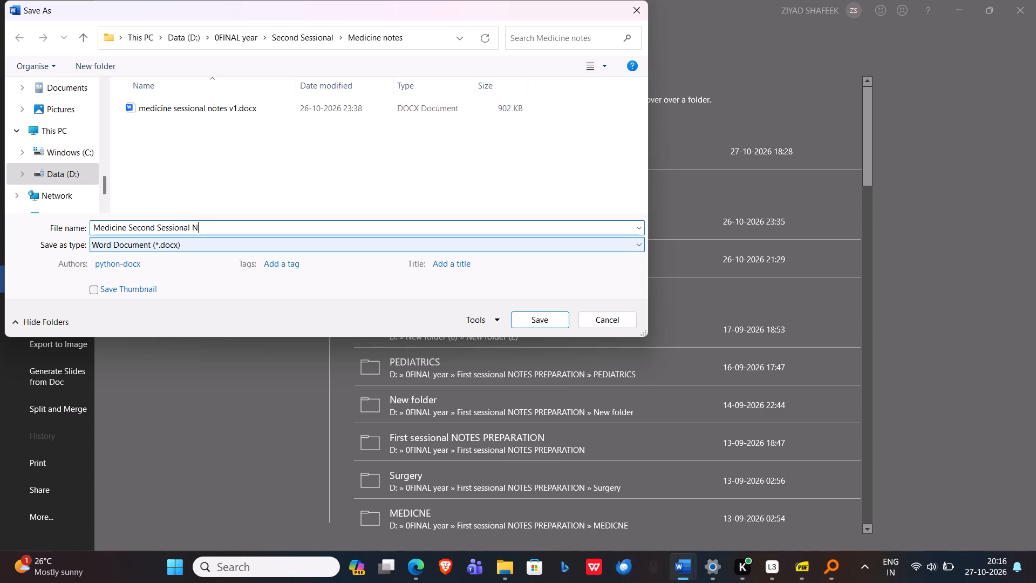
pyautogui.write('otes')
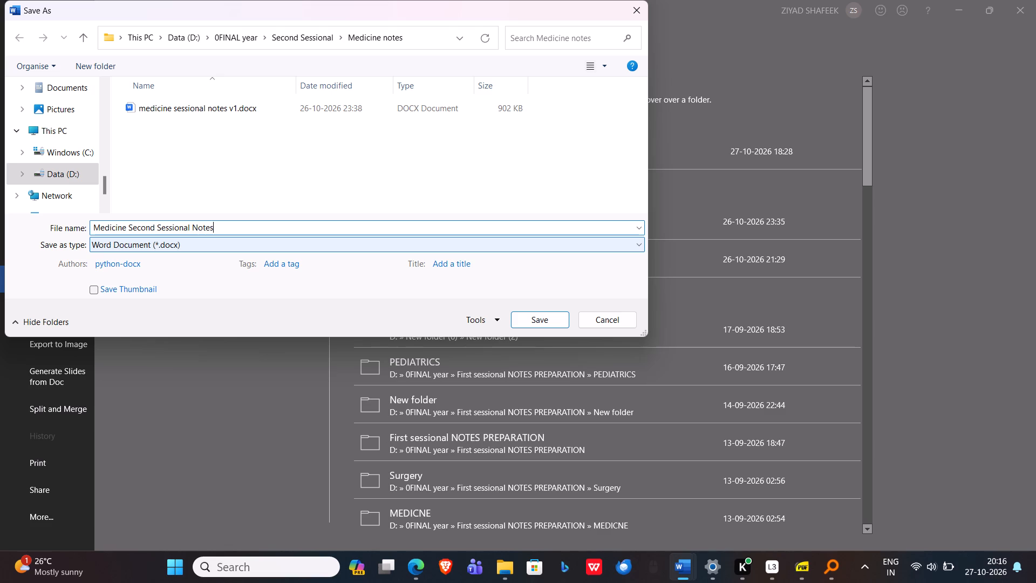
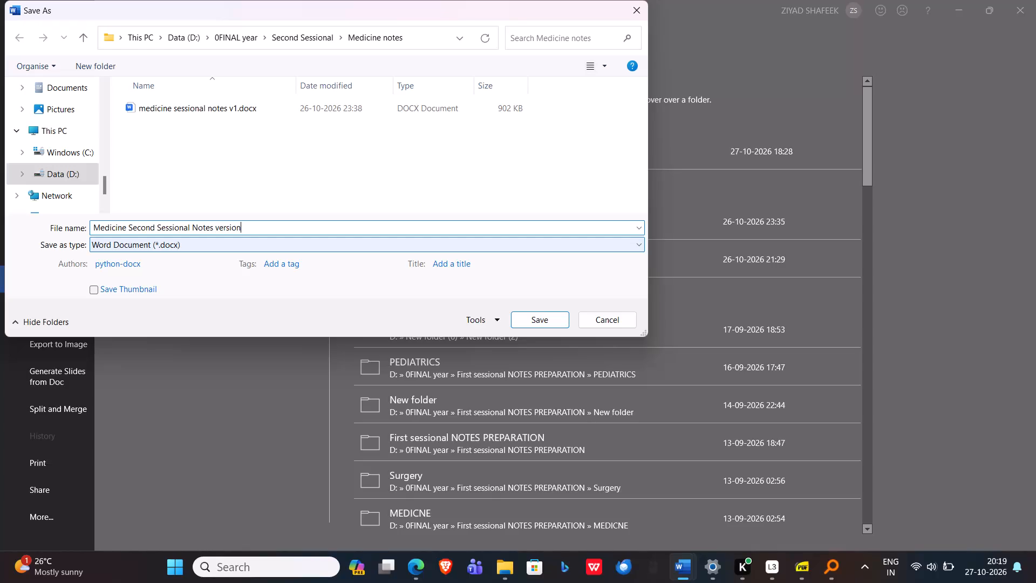
# Shorten the file name to "Medicine Second Sessional Notes" and save the copy as a Word Document (*.docx) in the Medicine notes folder.
pyautogui.press('BackSpace')
pyautogui.press('BackSpace')
pyautogui.press('BackSpace')
pyautogui.press('BackSpace')
pyautogui.press('BackSpace')
pyautogui.press('BackSpace')
pyautogui.press('BackSpace')
pyautogui.press('BackSpace')
pyautogui.press('space')
pyautogui.press('BackSpace')
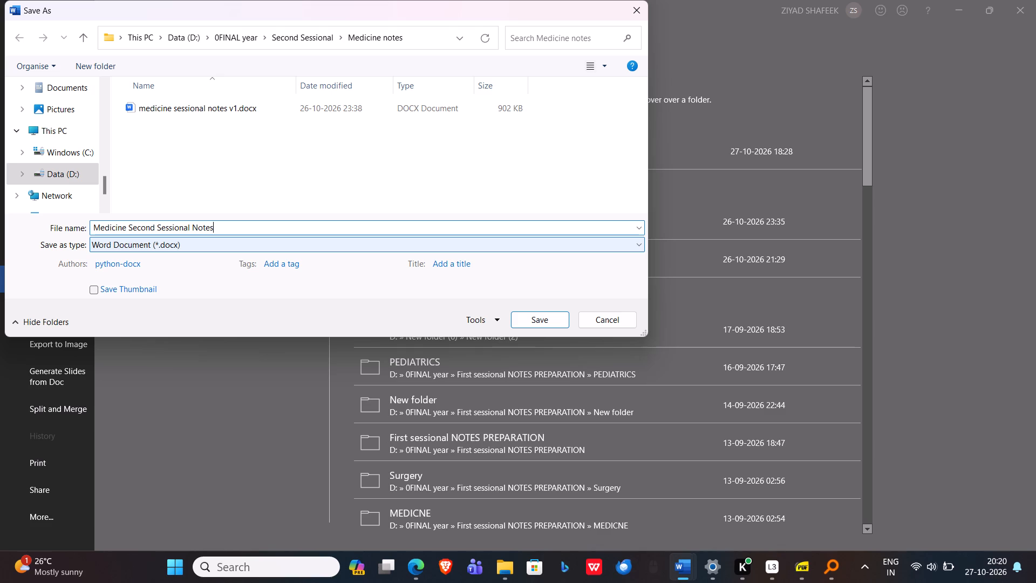
pyautogui.click(290, 245)
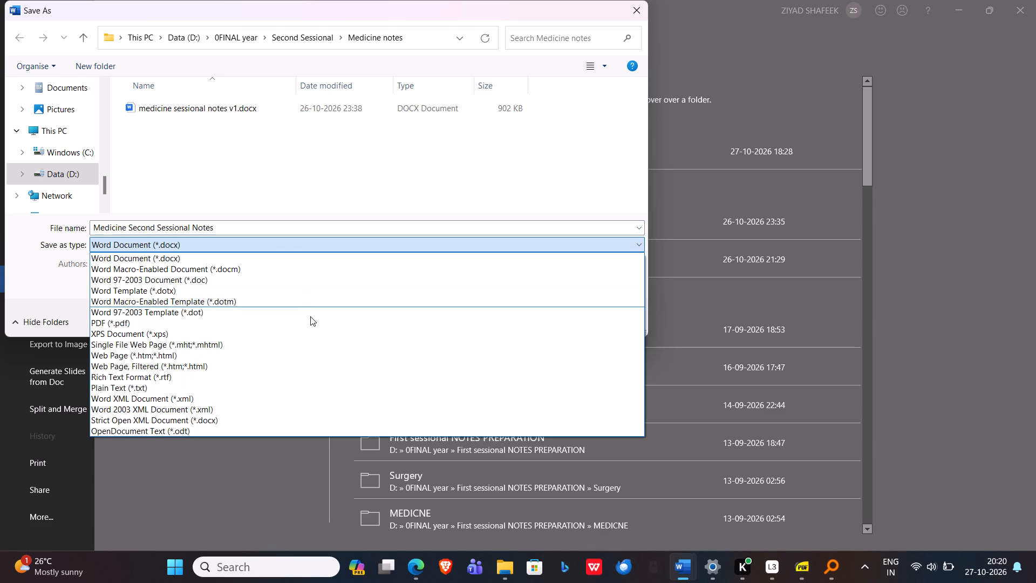
pyautogui.click(340, 256)
pyautogui.click(526, 318)
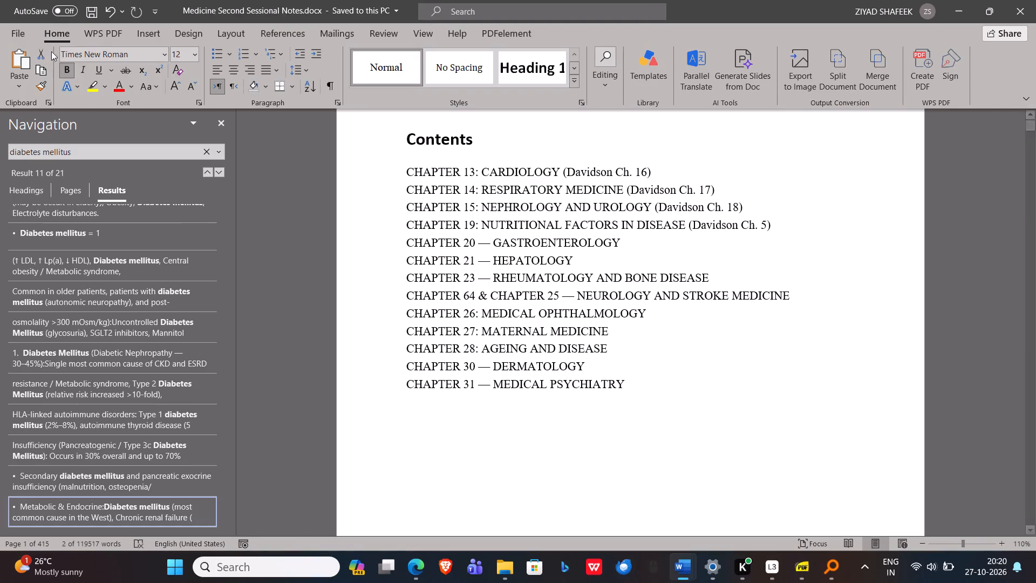
# Save a PDF version of the notes as "Medicine Second Sessional Notes.pdf" in the Medicine notes folder.
pyautogui.click(29, 32)
pyautogui.click(70, 277)
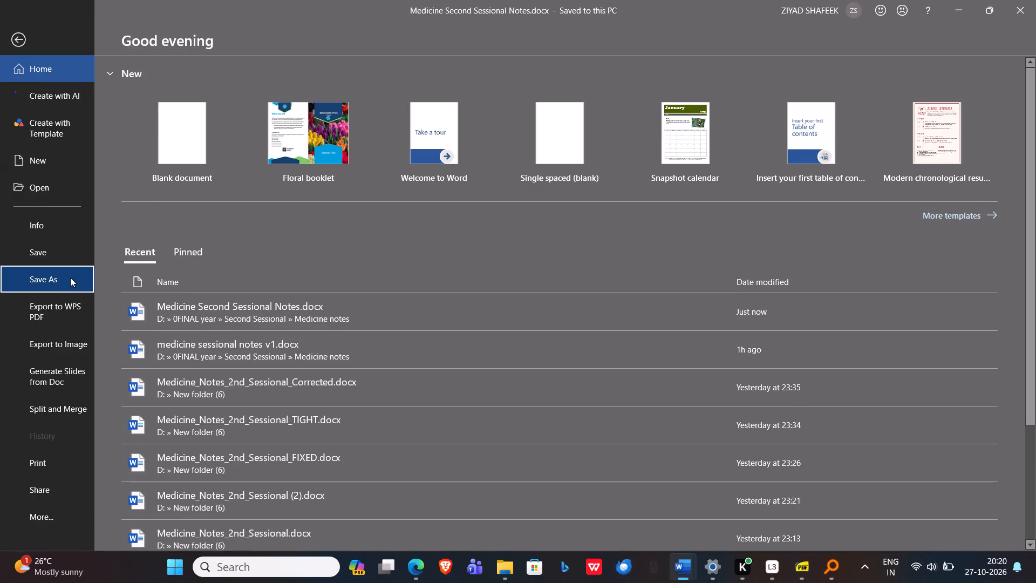
pyautogui.click(243, 253)
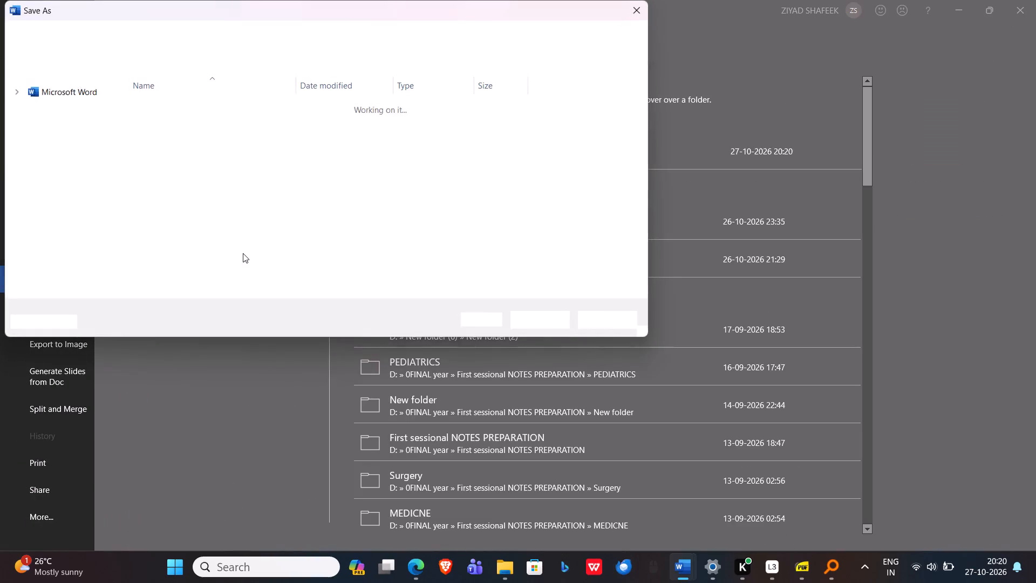
pyautogui.click(271, 240)
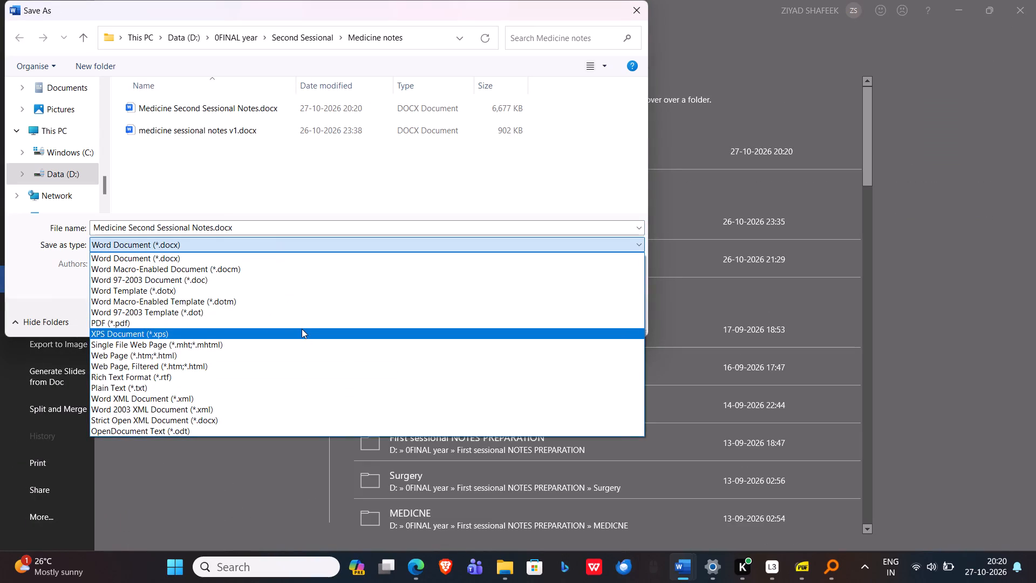
pyautogui.click(302, 327)
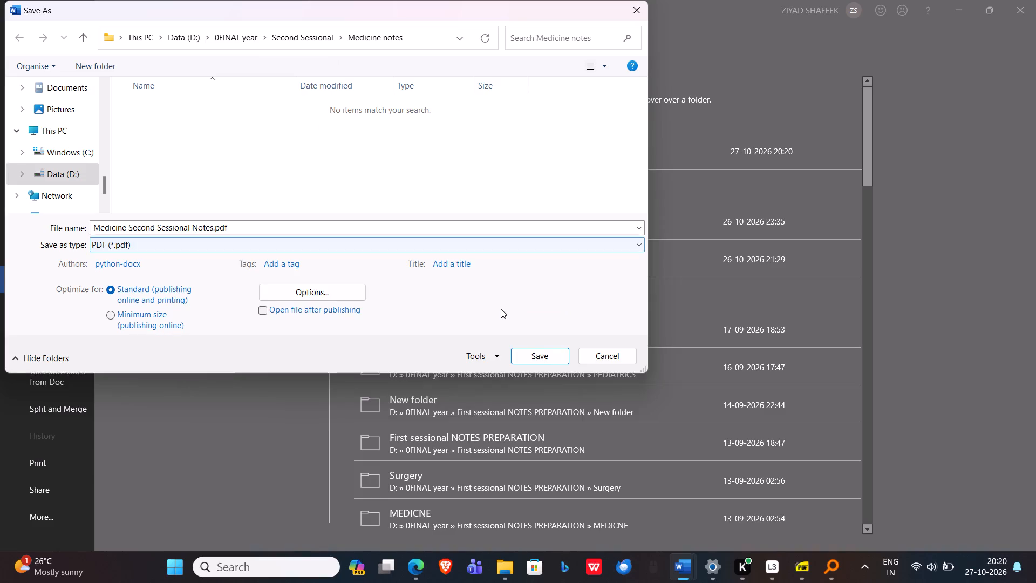
pyautogui.click(540, 352)
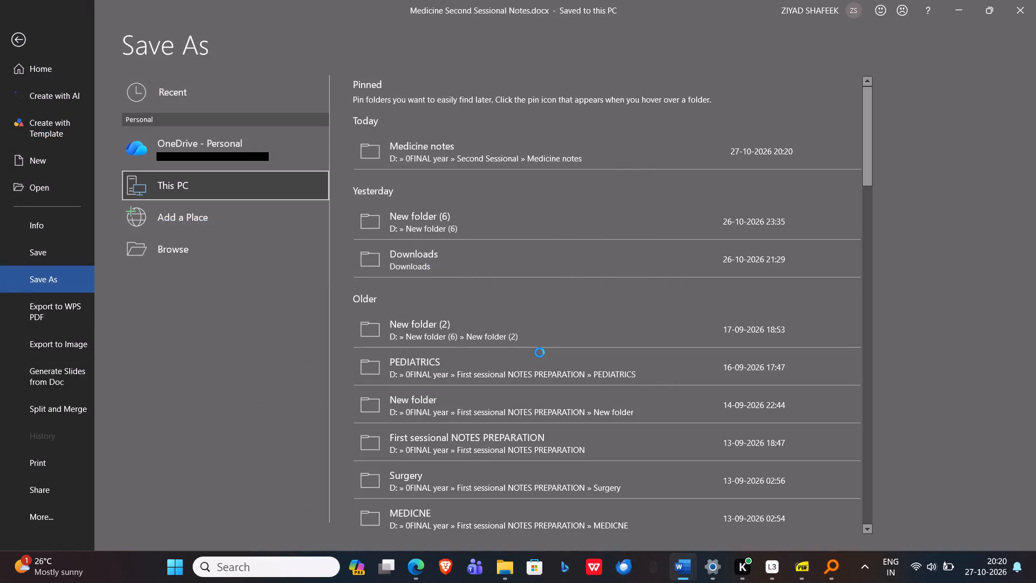
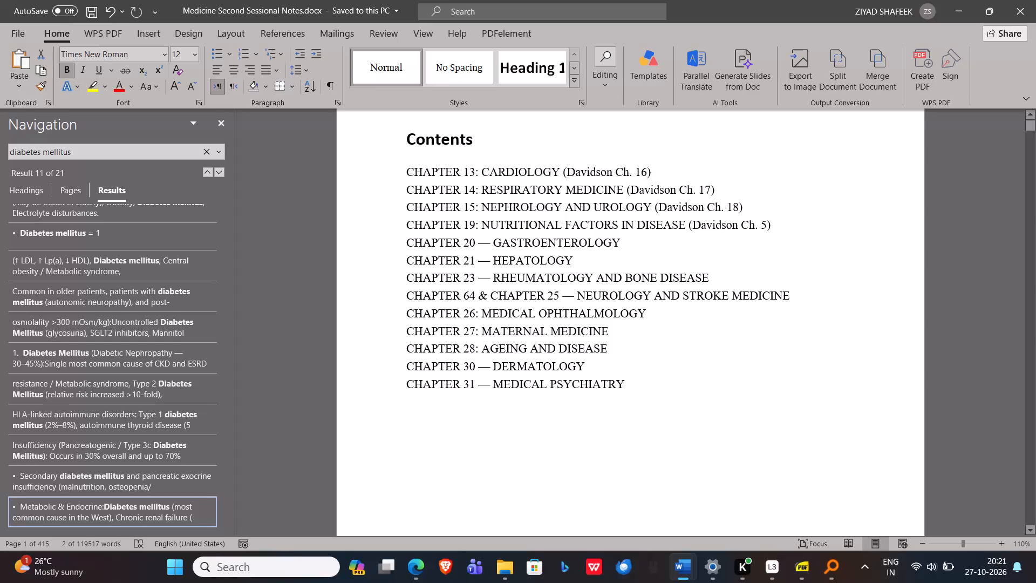
# Open the file management view for the saved Medicine Second Sessional Notes document.
pyautogui.click(21, 42)
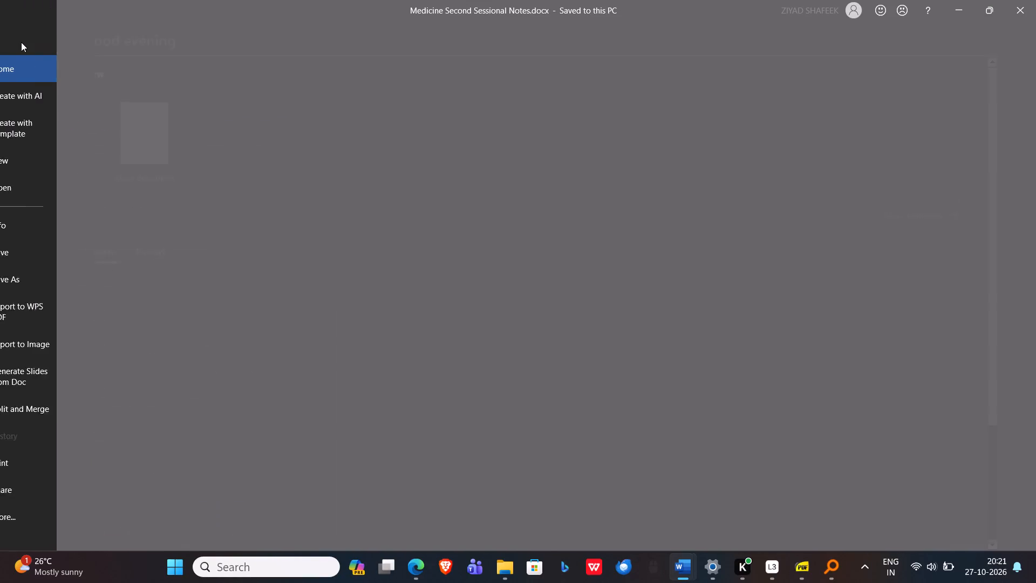
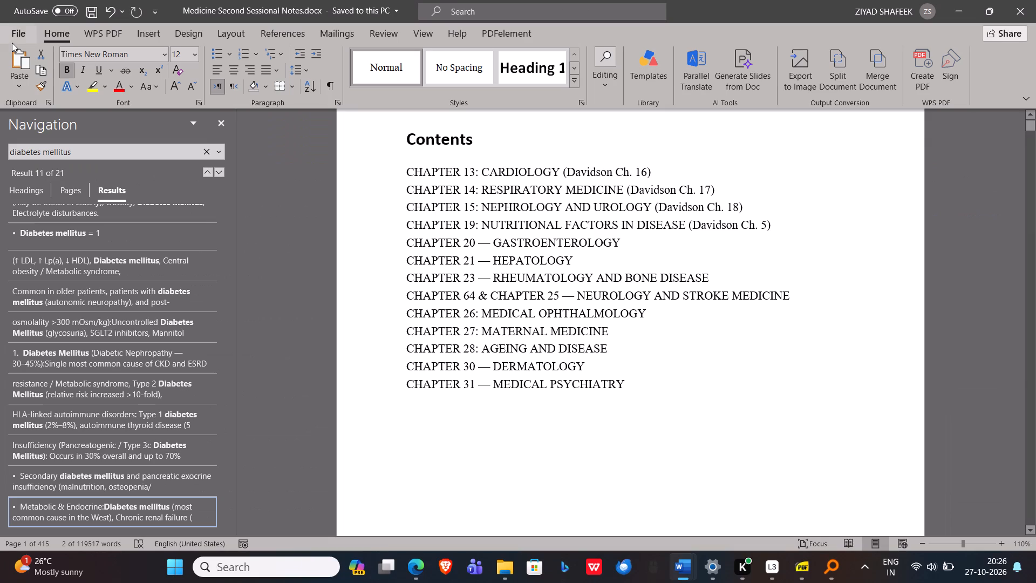
# Review the opening pages of the notes, from the contents list through cardiology to the Jugular Venous Pulse topic.
pyautogui.scroll(-6, 676, 378)
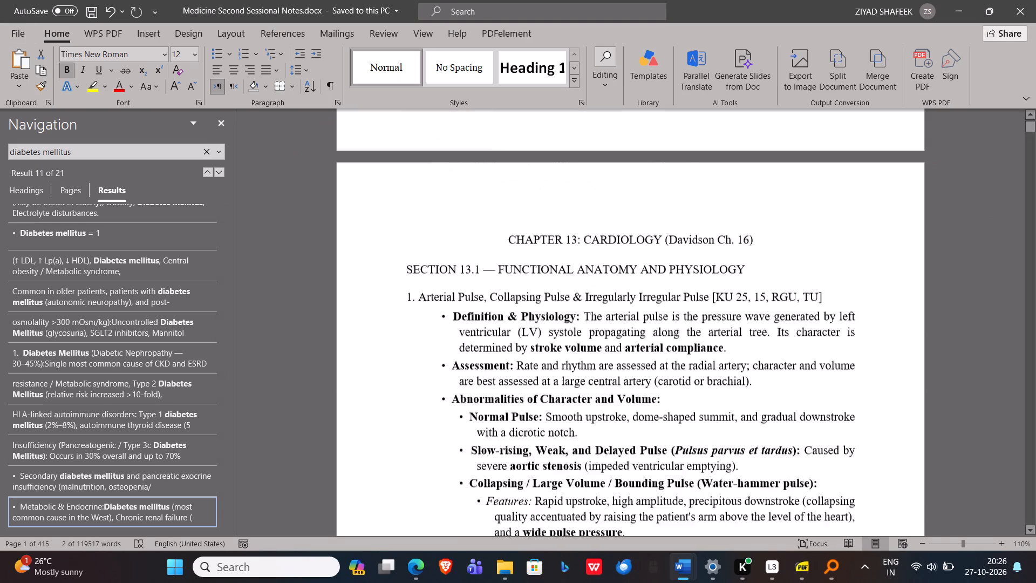
pyautogui.scroll(-12, 676, 378)
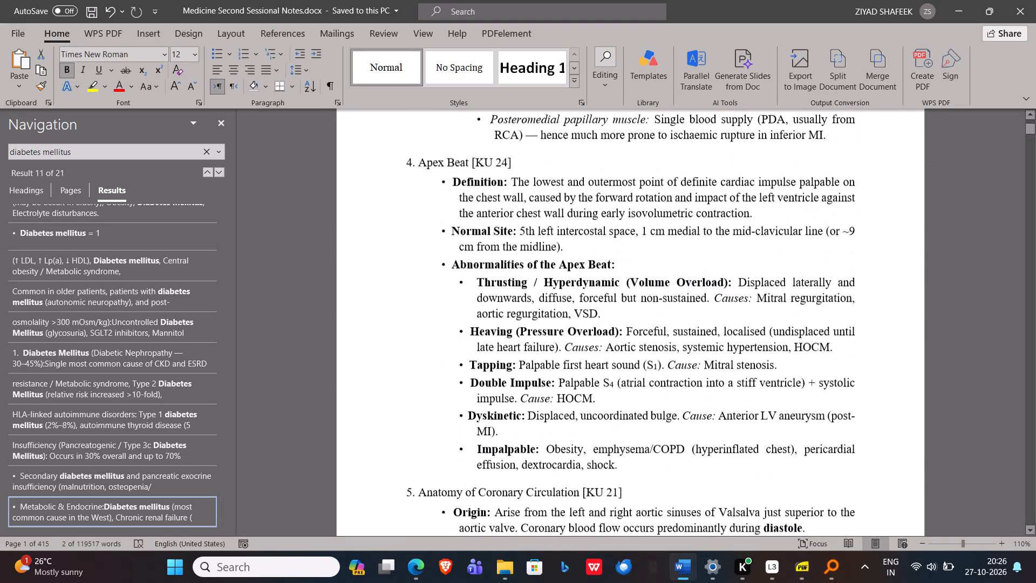
pyautogui.scroll(-10, 676, 378)
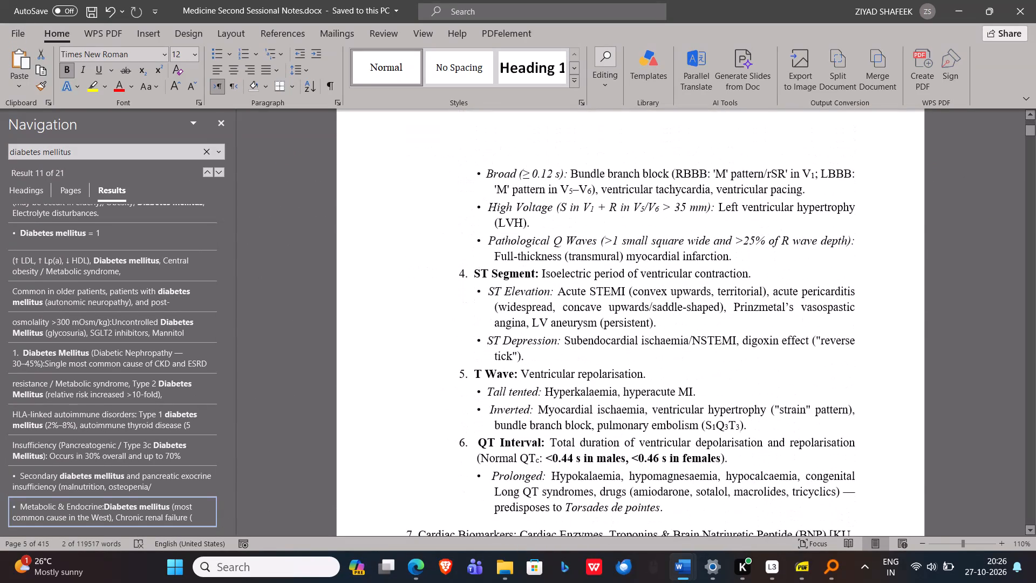
pyautogui.scroll(-2, 676, 378)
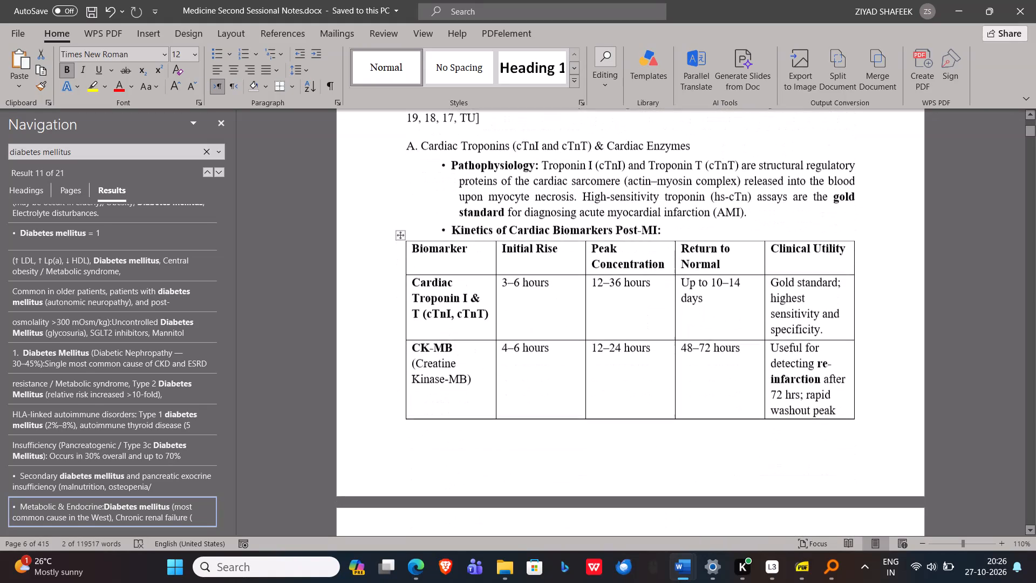
pyautogui.scroll(-6, 676, 378)
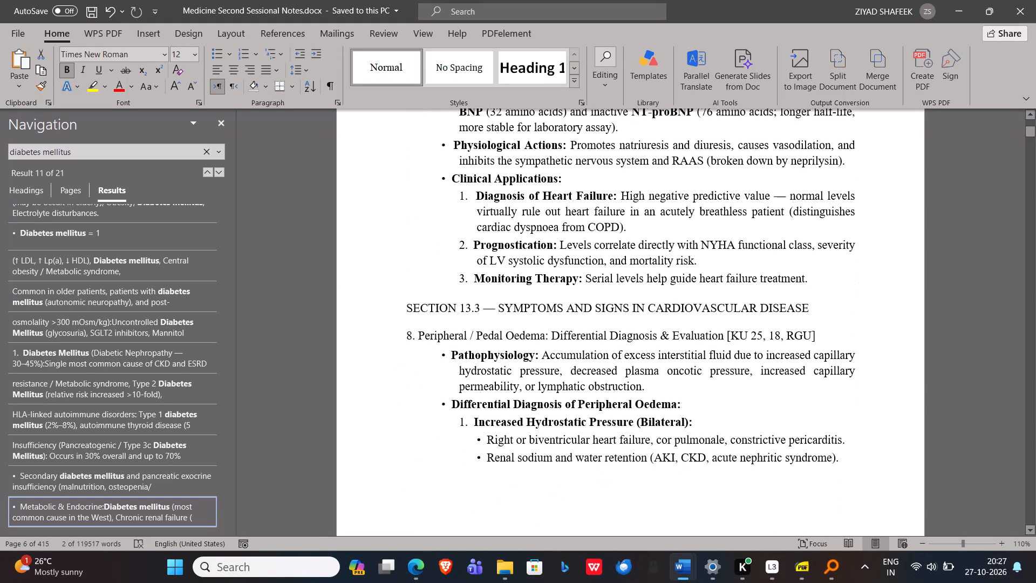
pyautogui.scroll(-6, 676, 378)
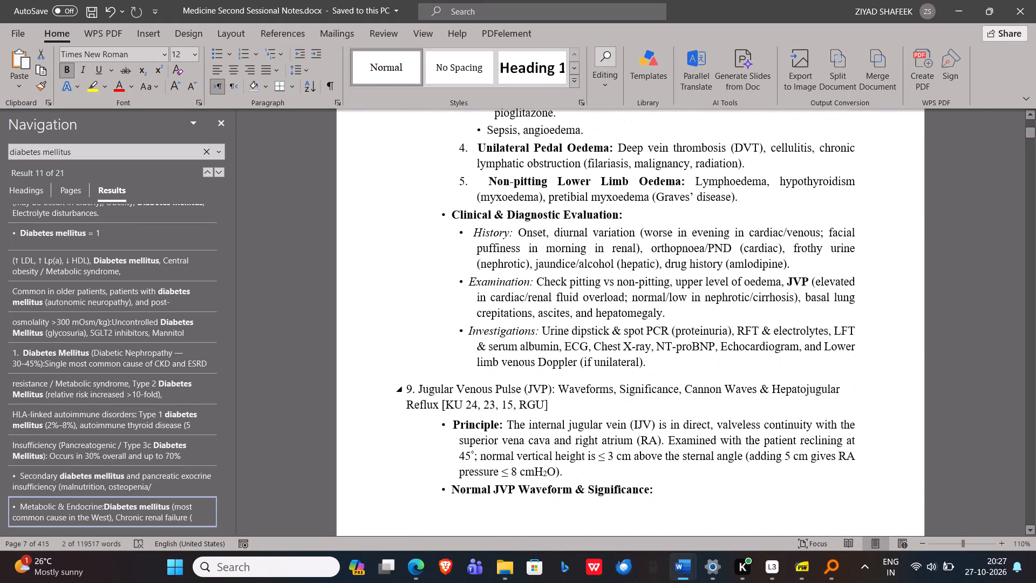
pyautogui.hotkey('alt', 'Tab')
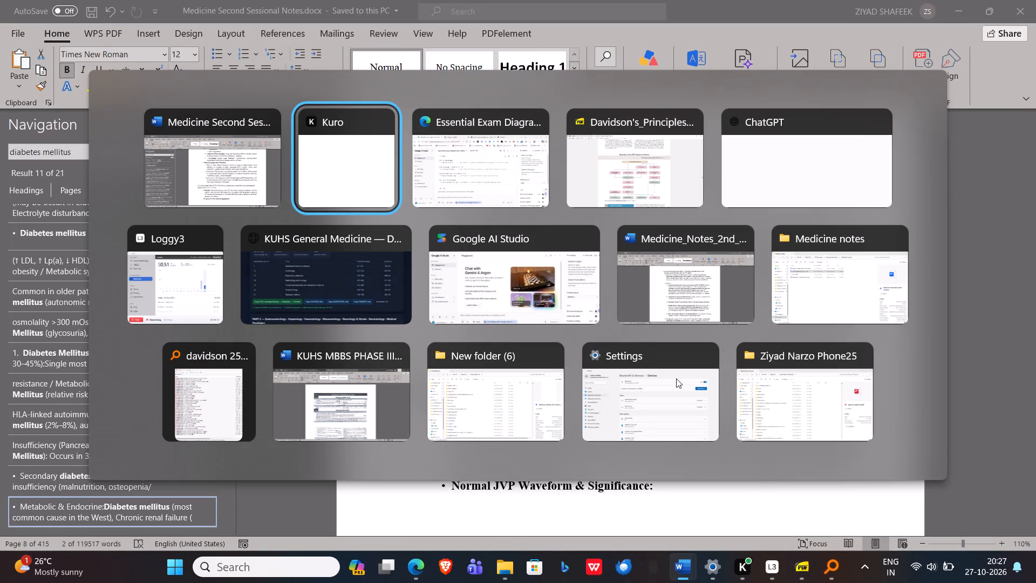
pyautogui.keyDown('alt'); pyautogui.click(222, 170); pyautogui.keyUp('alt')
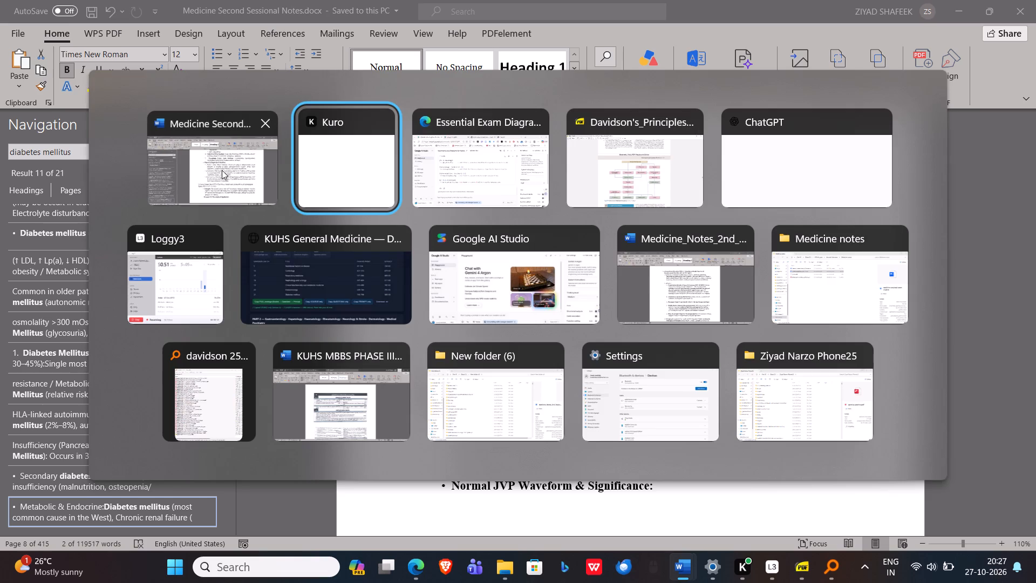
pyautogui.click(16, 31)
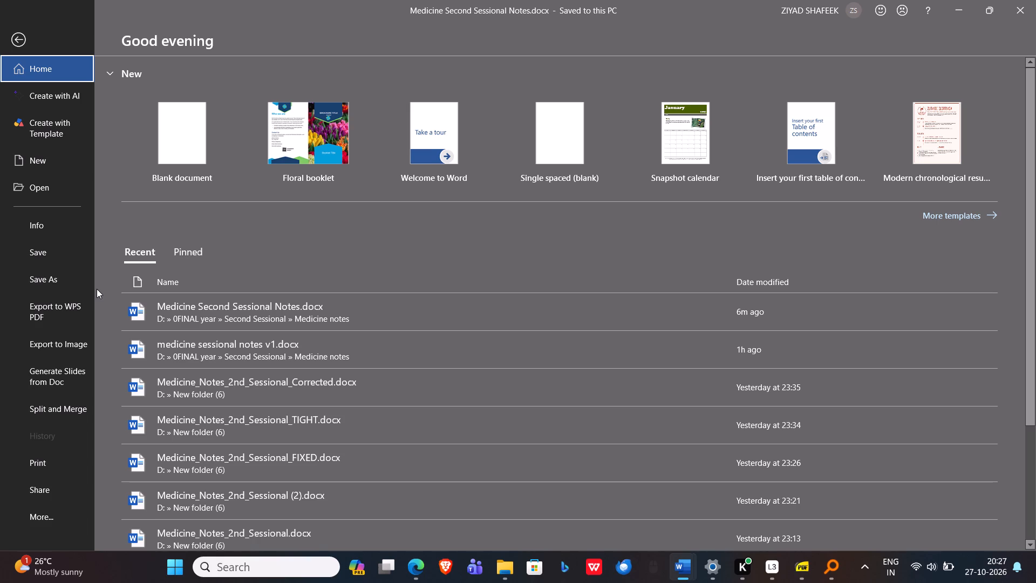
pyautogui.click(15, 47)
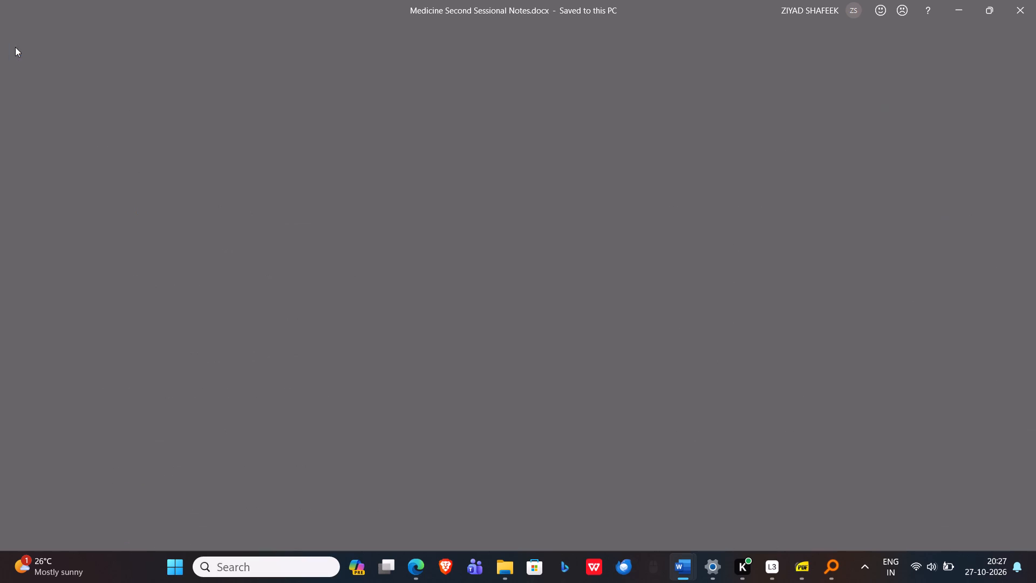
# Clear the "diabetes mellitus" search term from the document navigation search.
pyautogui.scroll(-2, 546, 357)
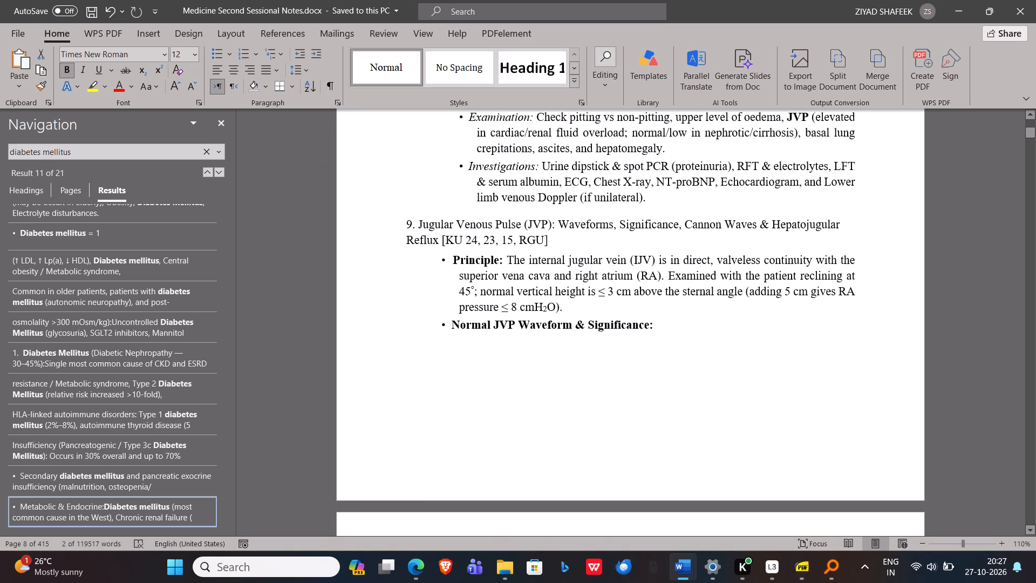
pyautogui.scroll(-4, 546, 357)
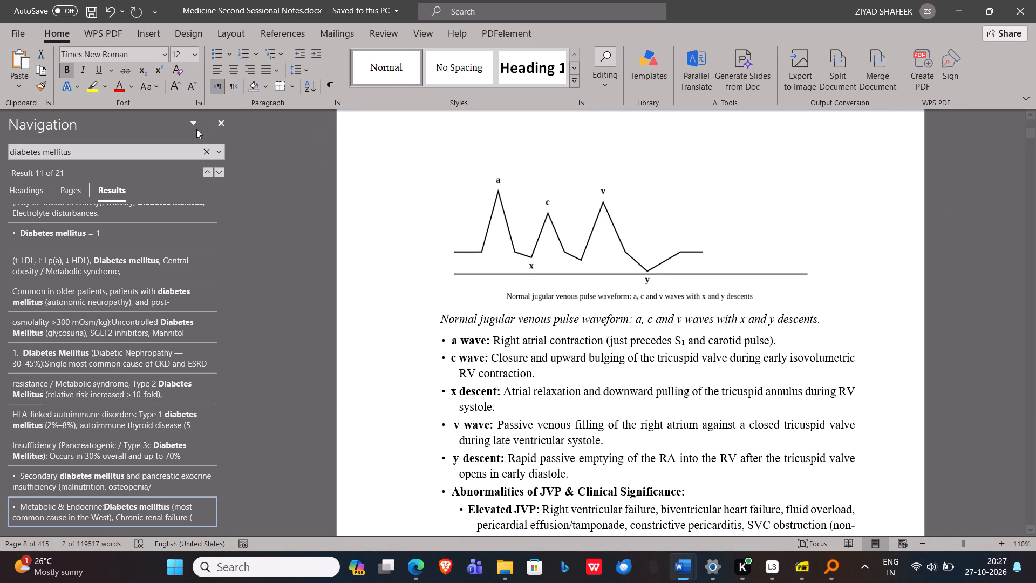
pyautogui.click(161, 155)
pyautogui.press('BackSpace')
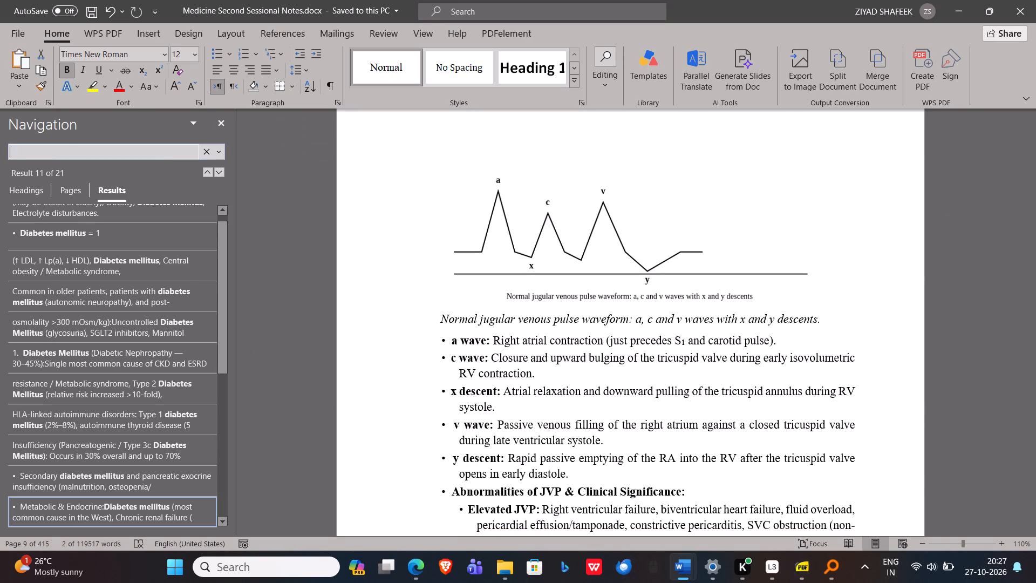
# Start saving a copy of the notes document by browsing for a save location.
pyautogui.click(17, 36)
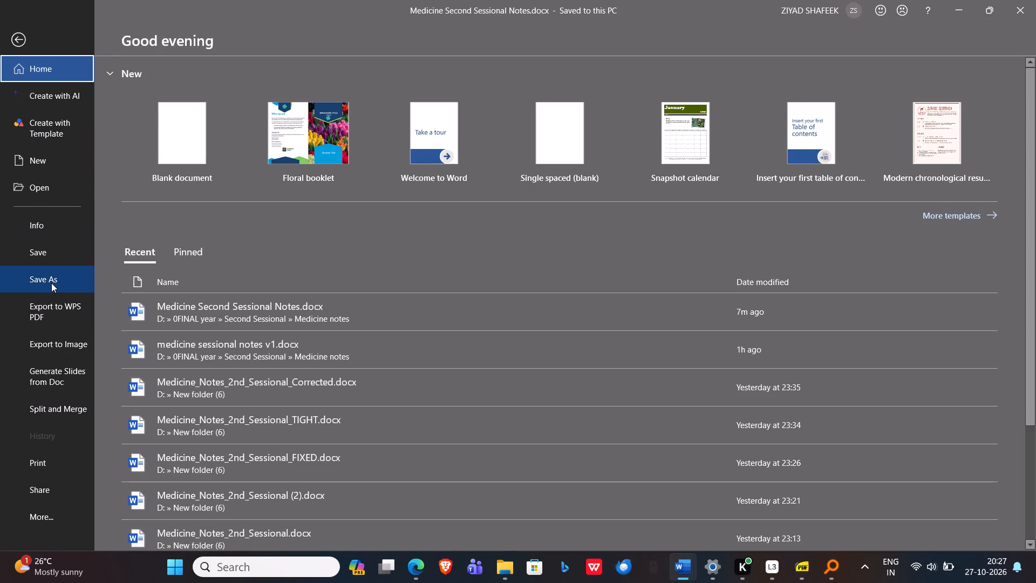
pyautogui.click(51, 283)
pyautogui.click(234, 258)
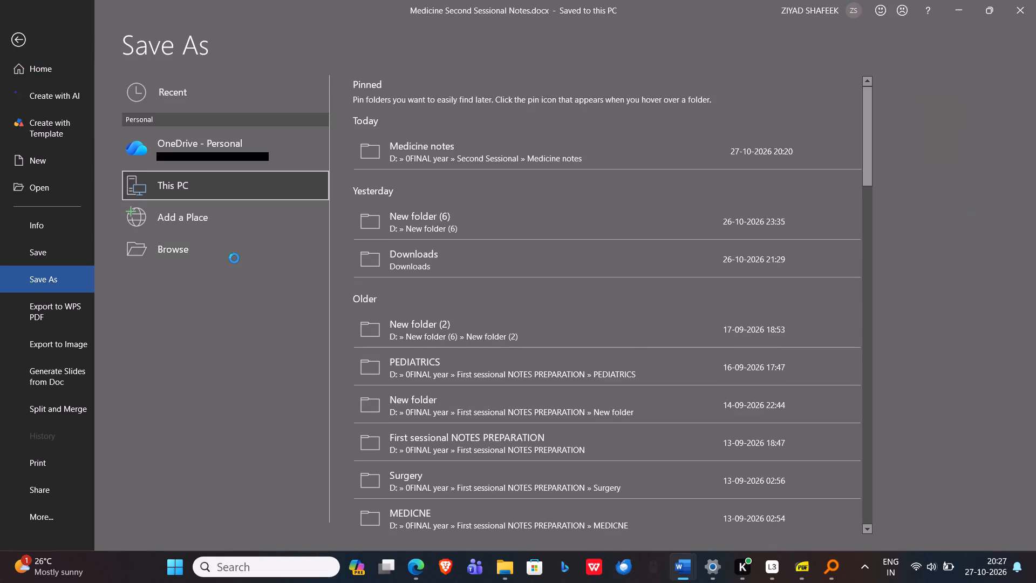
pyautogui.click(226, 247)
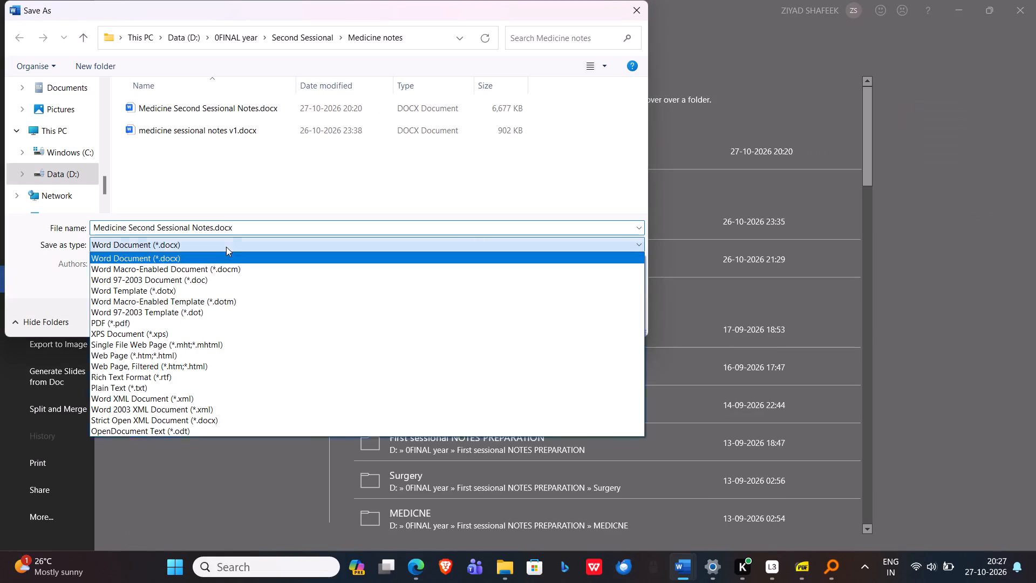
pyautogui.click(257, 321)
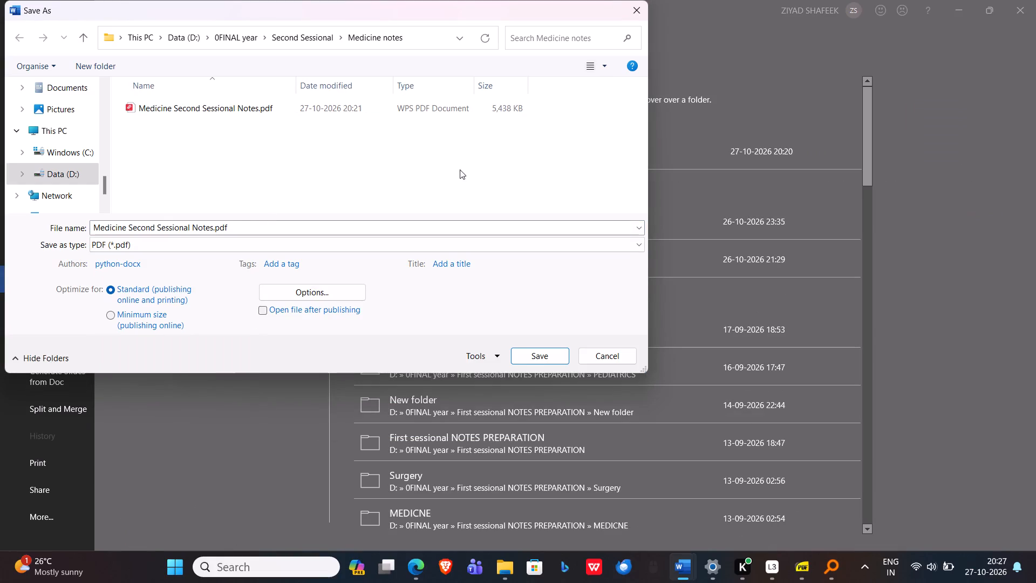